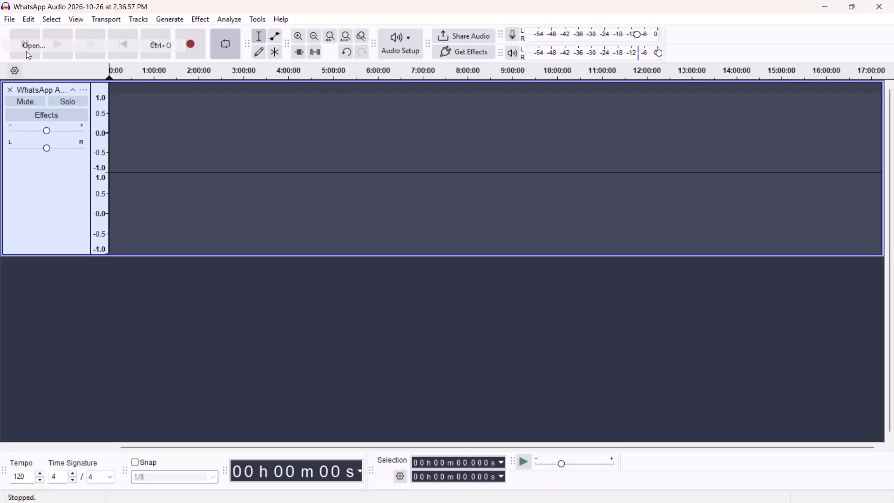
Open the most recently used 50min.m4a recording from the Home location's recent files.
scroll(25, 107, "up", 3)
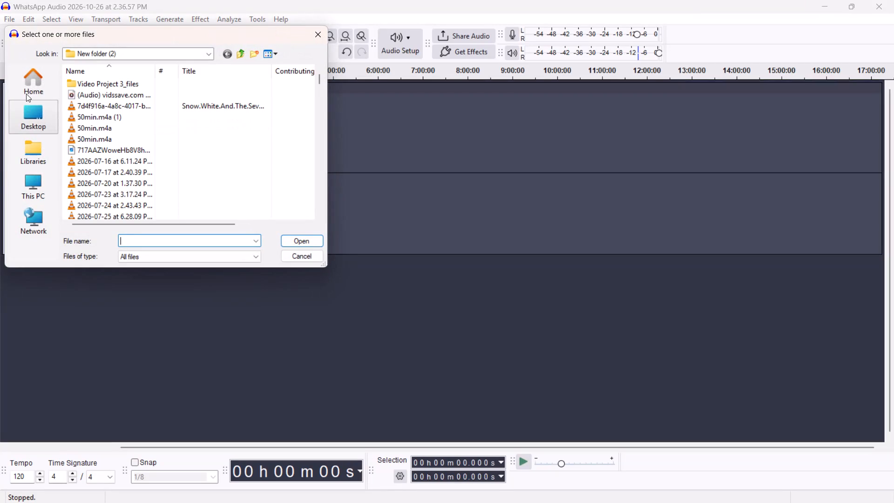
left_click(27, 85)
scroll(123, 172, "down", 3)
scroll(112, 95, "up", 1)
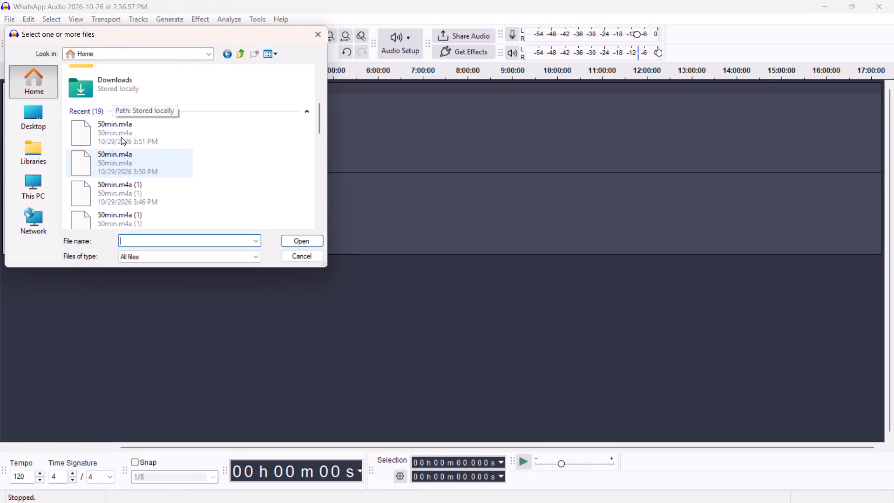
left_click(149, 130)
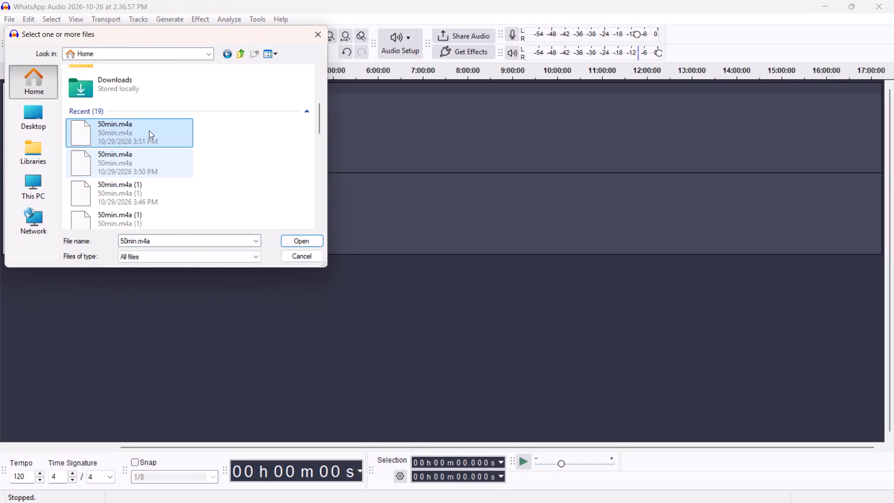
left_click(312, 239)
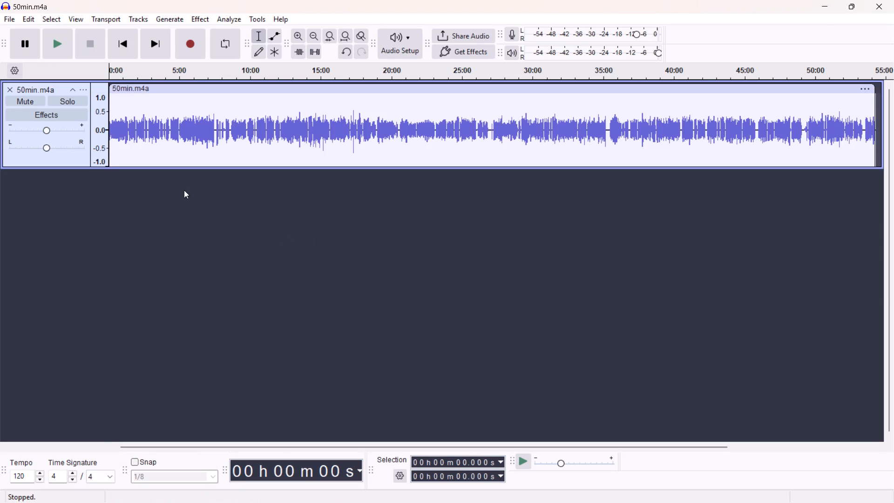
Capture a noise profile for Noise Reduction from the silent opening of the clip, from 0 to about 1.97 s.
scroll(220, 187, "up", 9, "ctrl")
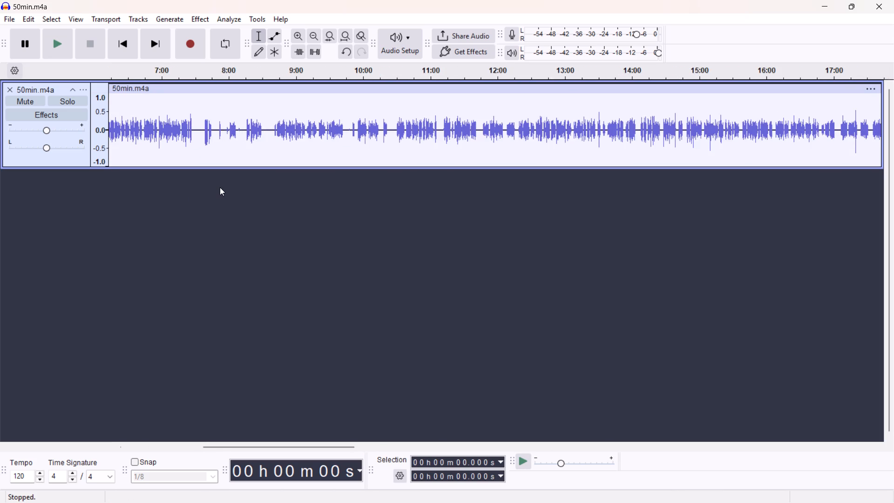
scroll(220, 187, "up", 17, "ctrl")
scroll(220, 187, "right", 20)
scroll(220, 187, "right", 8)
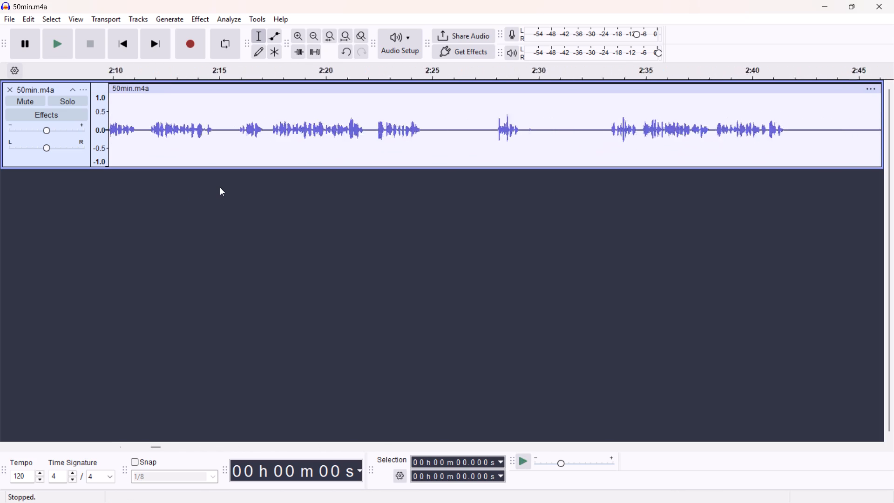
scroll(220, 187, "right", 20)
scroll(220, 187, "right", 19)
scroll(220, 187, "up", 8)
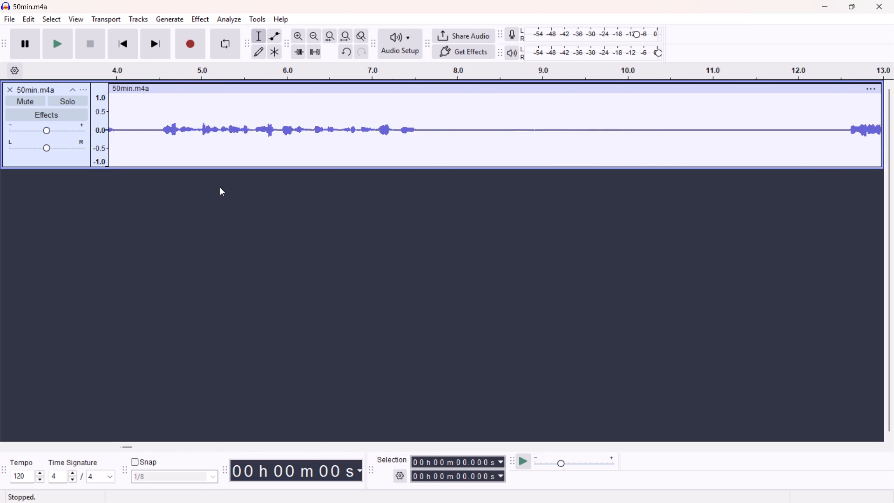
scroll(220, 187, "right", 20)
scroll(220, 187, "right", 5)
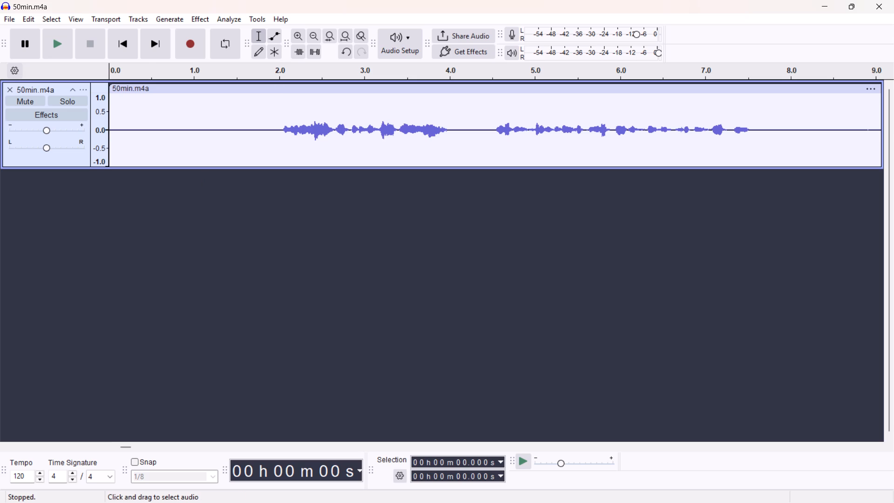
left_click_drag(277, 101, 100, 105)
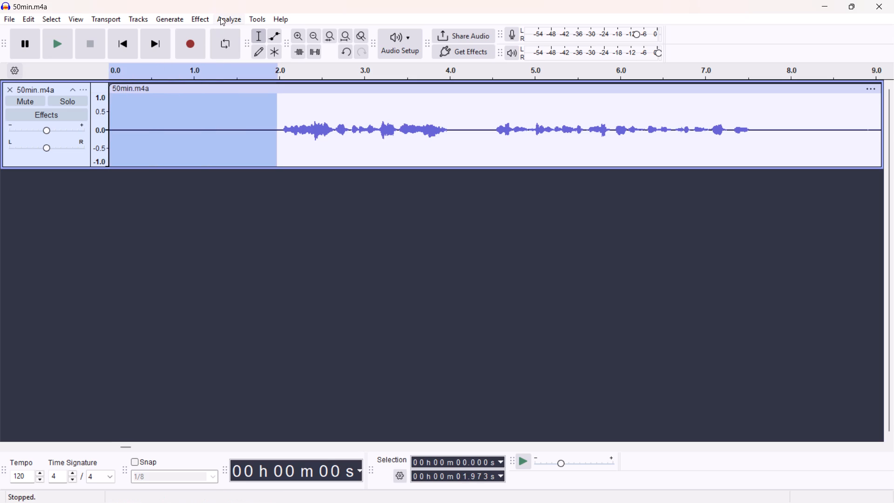
left_click(200, 19)
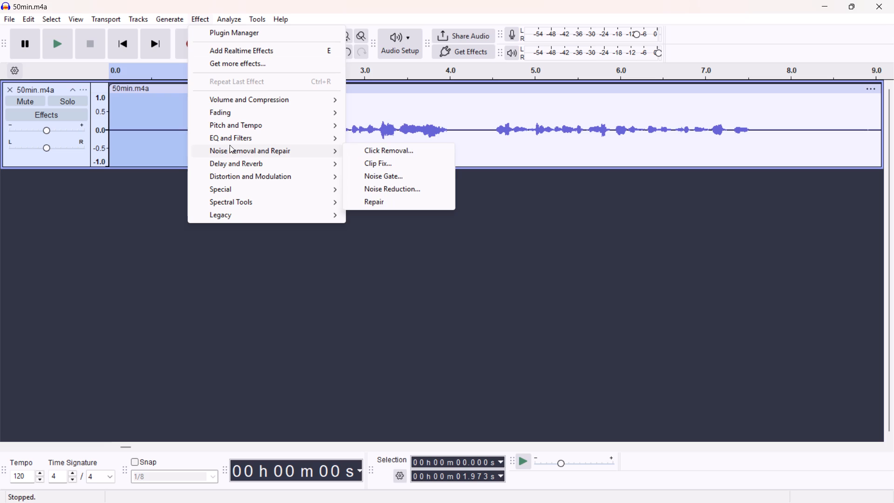
left_click(385, 190)
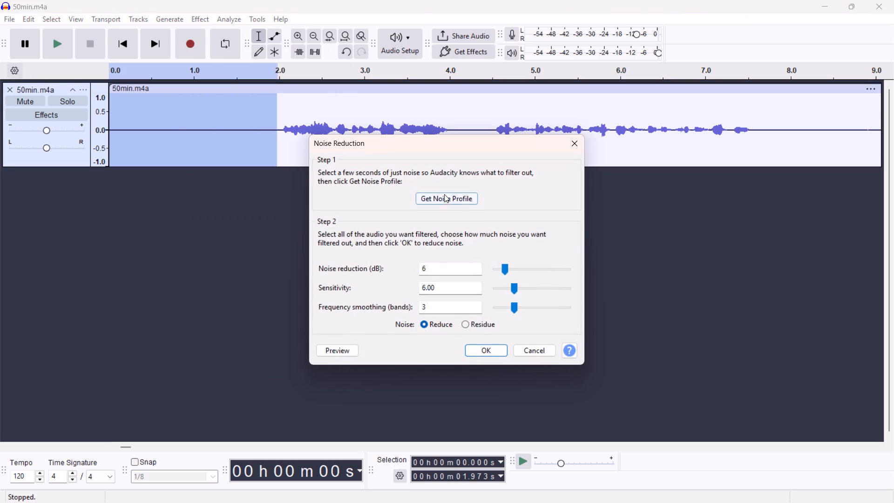
left_click(444, 197)
Apply Noise Reduction to the entire clip with 6 dB reduction, sensitivity 6.00 and 3 frequency smoothing bands.
left_click(207, 243)
left_click(169, 90)
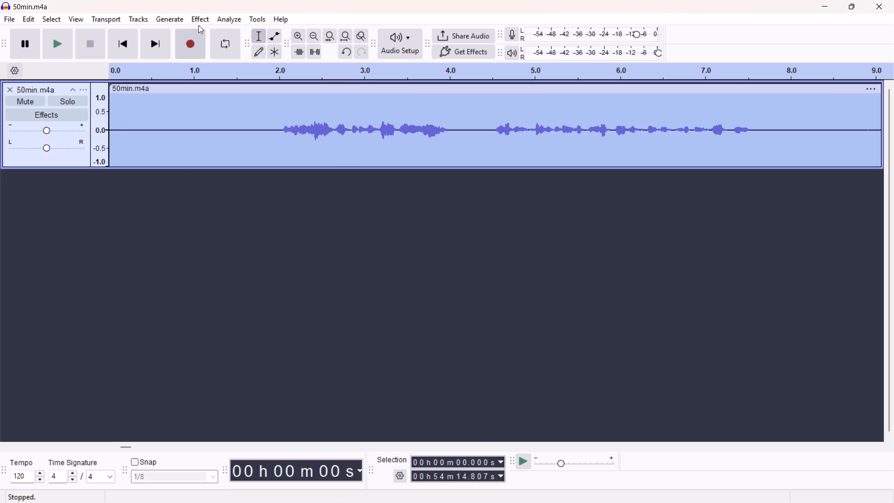
left_click(202, 20)
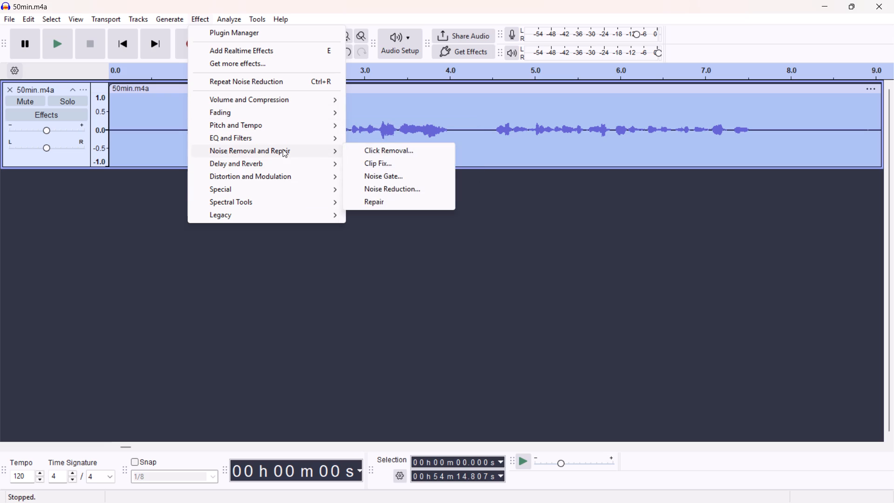
left_click(398, 188)
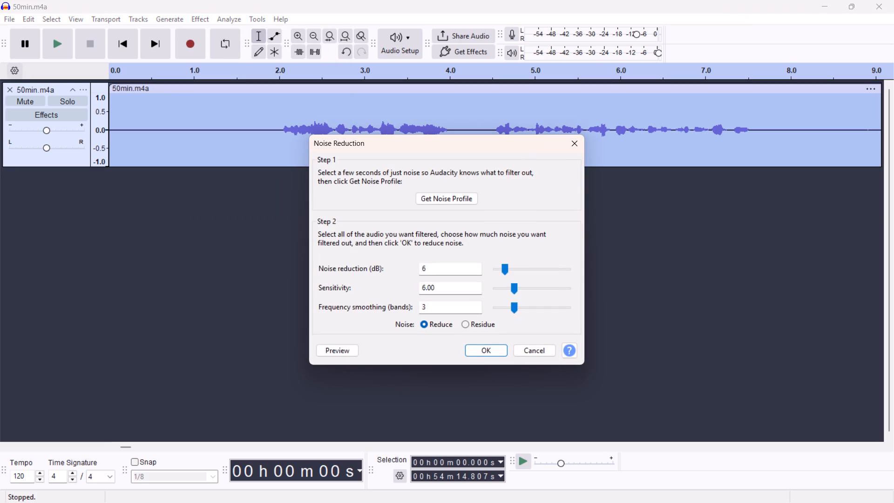
left_click(479, 351)
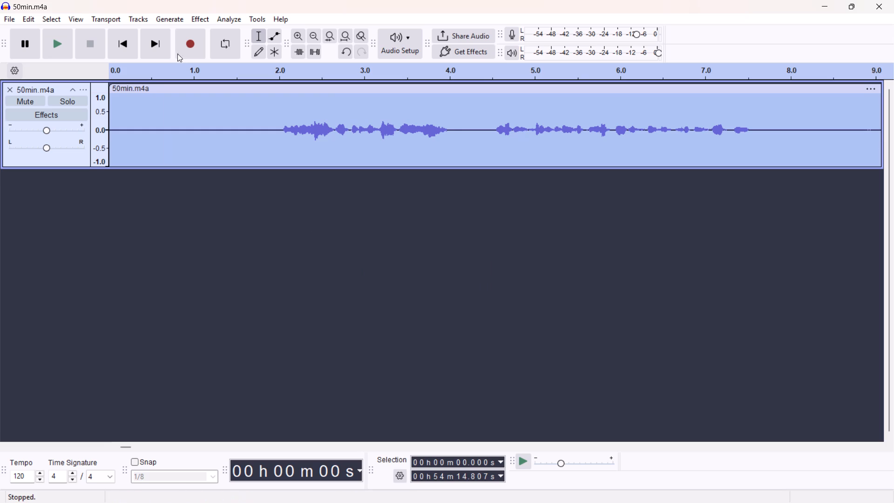
Apply Filter Curve EQ to the entire clip using the Bass Boost factory preset.
left_click(204, 16)
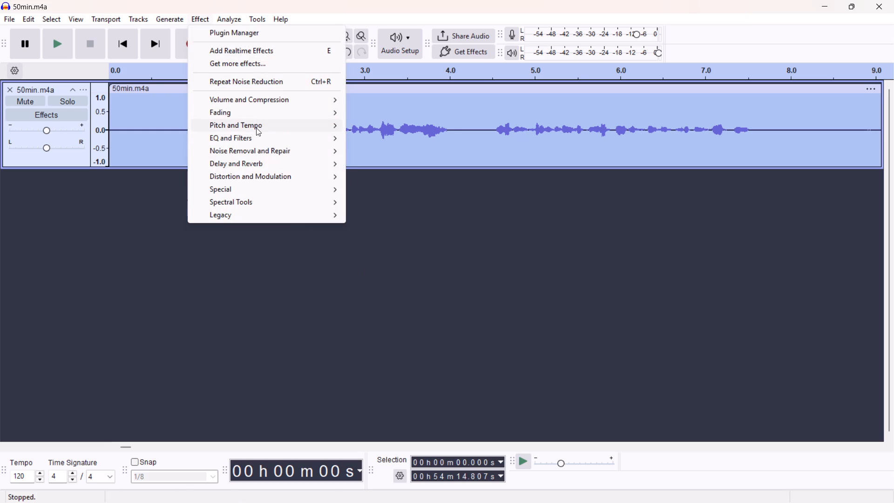
left_click(423, 147)
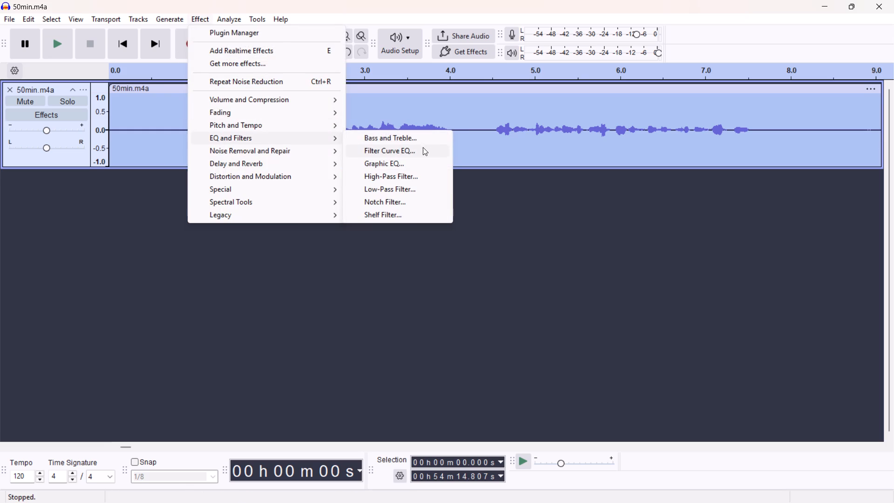
left_click(249, 127)
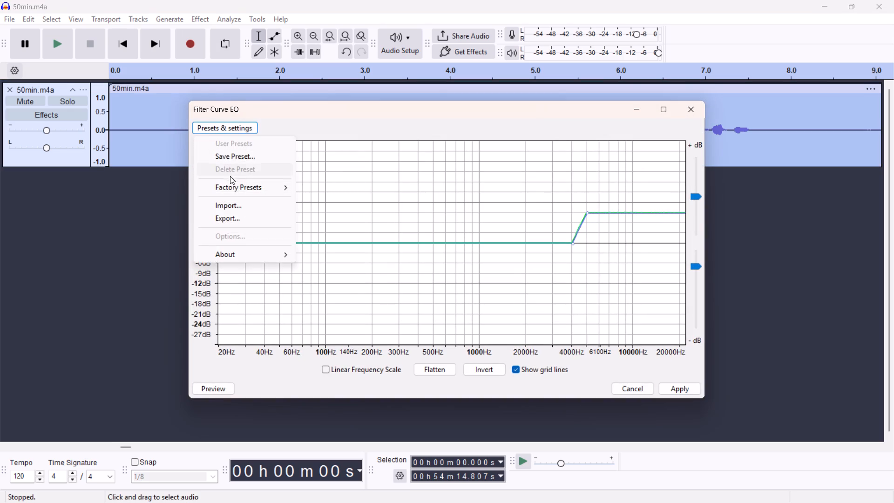
left_click(230, 184)
left_click(344, 230)
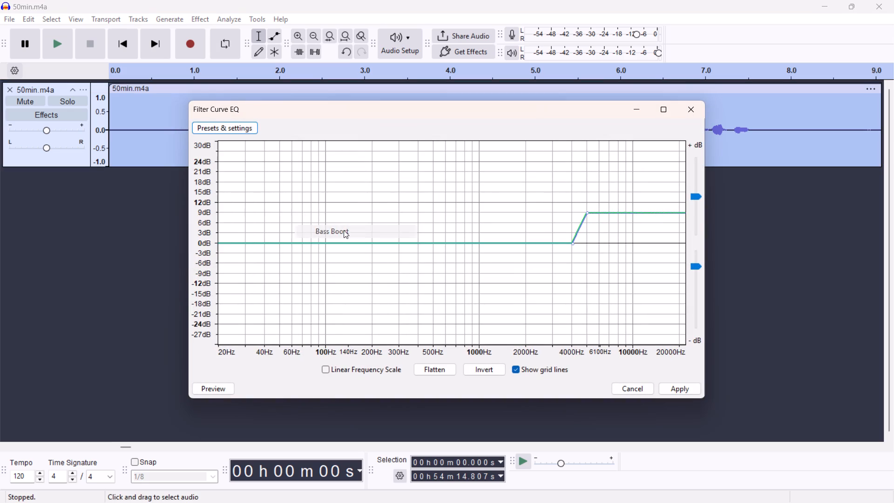
left_click(668, 385)
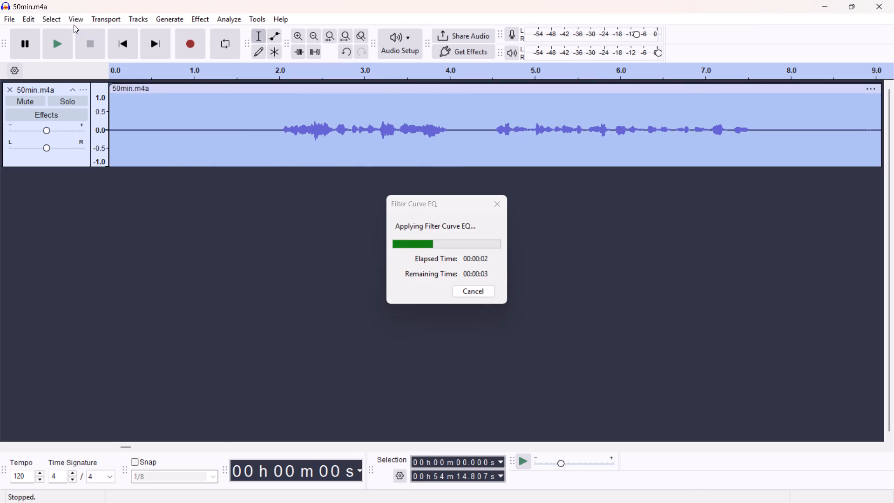
Apply Filter Curve EQ to the entire clip using the Treble Boost factory preset.
left_click(198, 18)
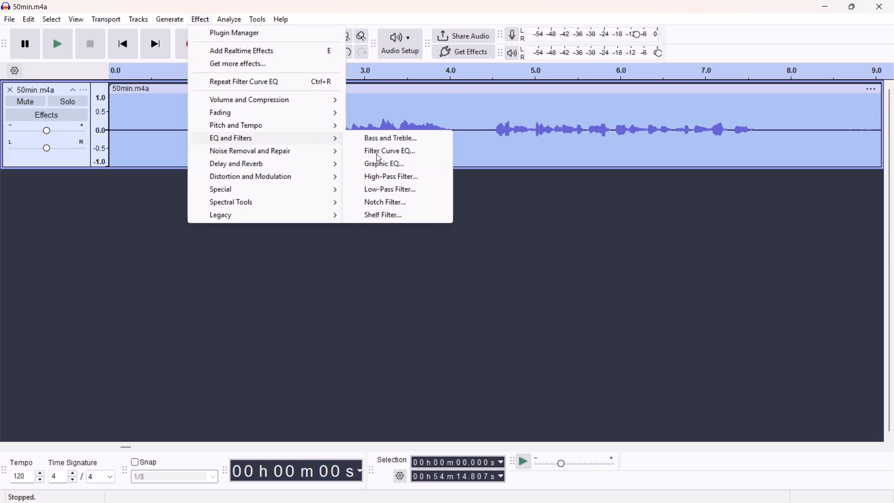
left_click(376, 154)
left_click(230, 123)
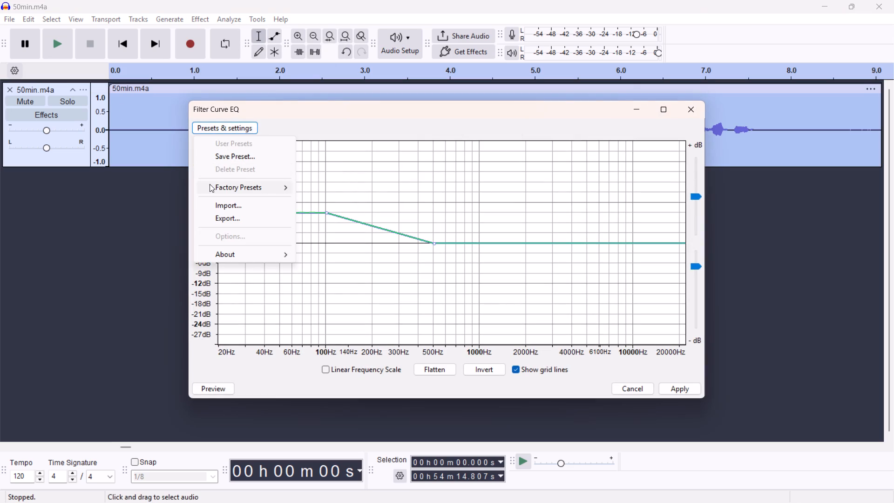
left_click(352, 297)
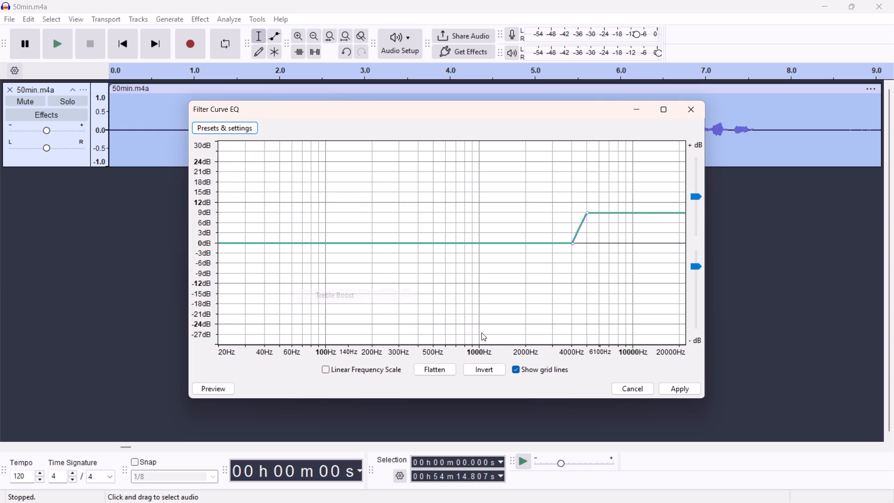
left_click(671, 382)
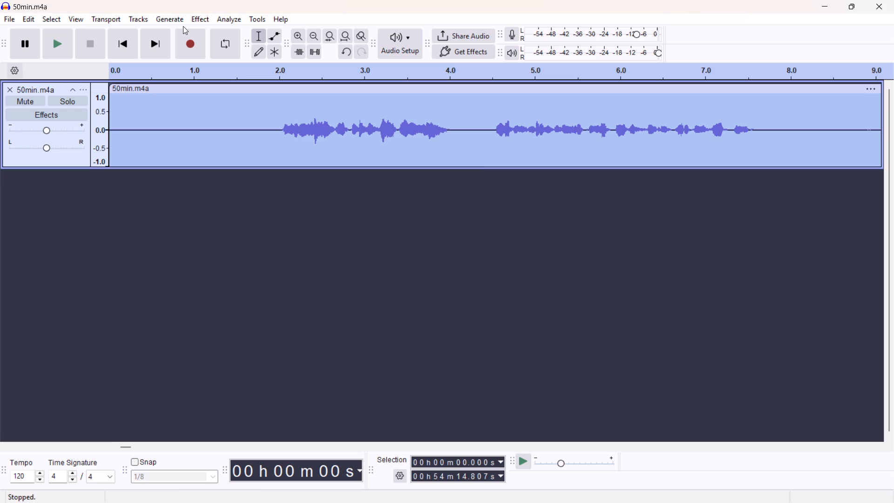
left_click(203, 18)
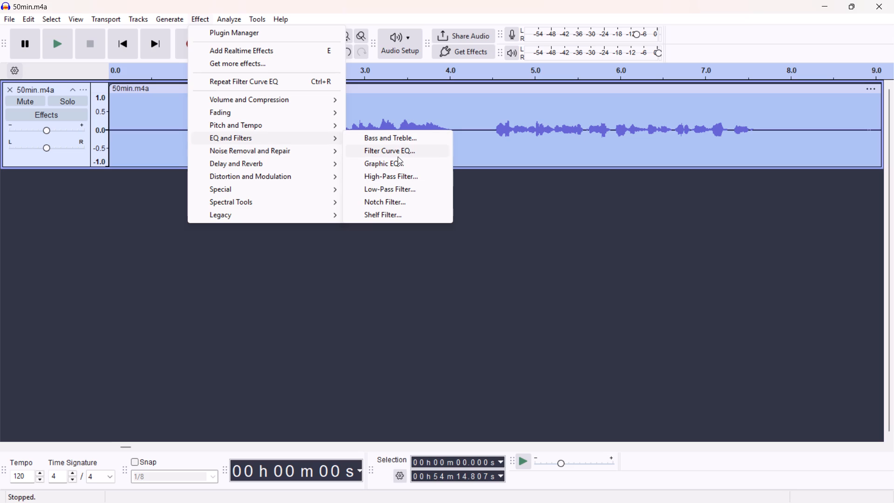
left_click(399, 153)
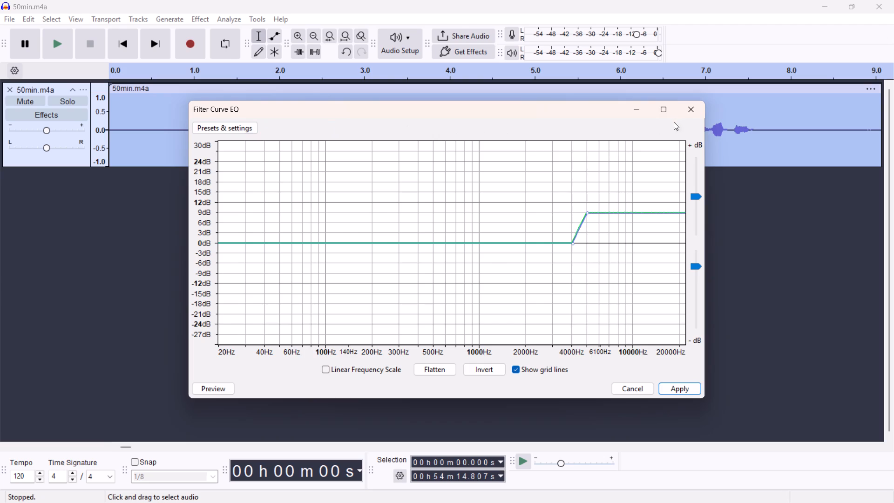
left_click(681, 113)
Apply the Compressor effect to the entire clip with its current settings.
left_click(196, 18)
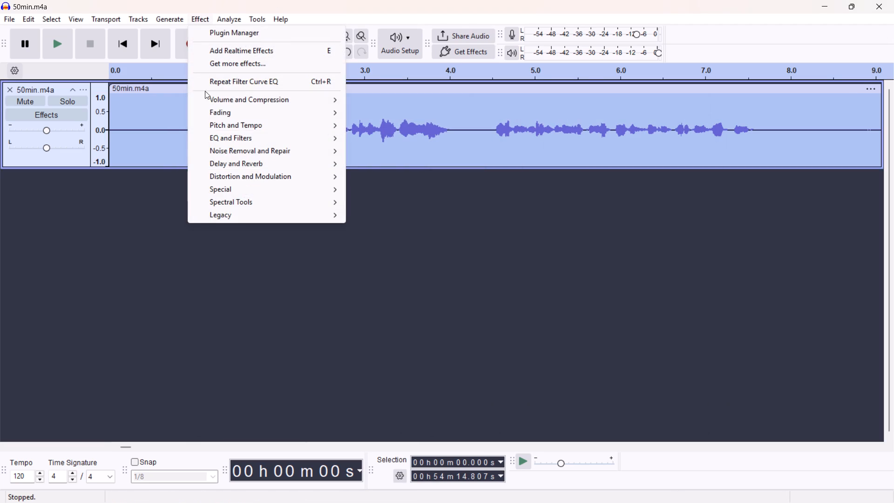
left_click(429, 126)
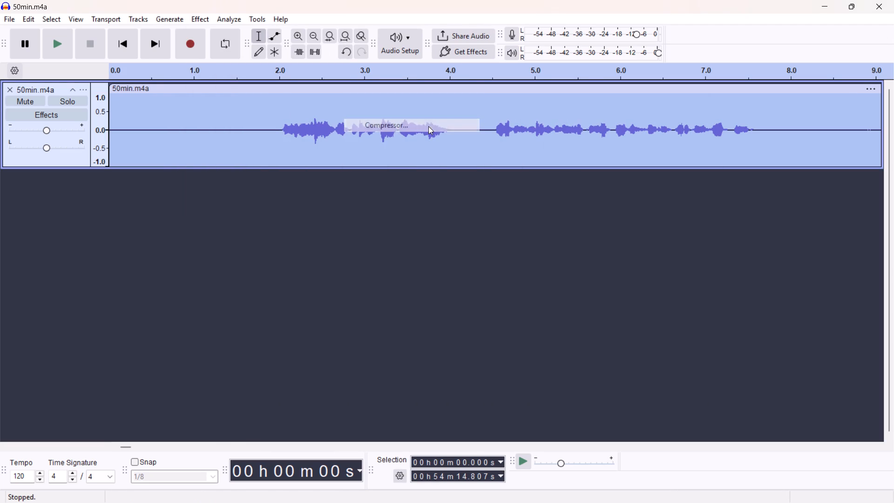
left_click(589, 341)
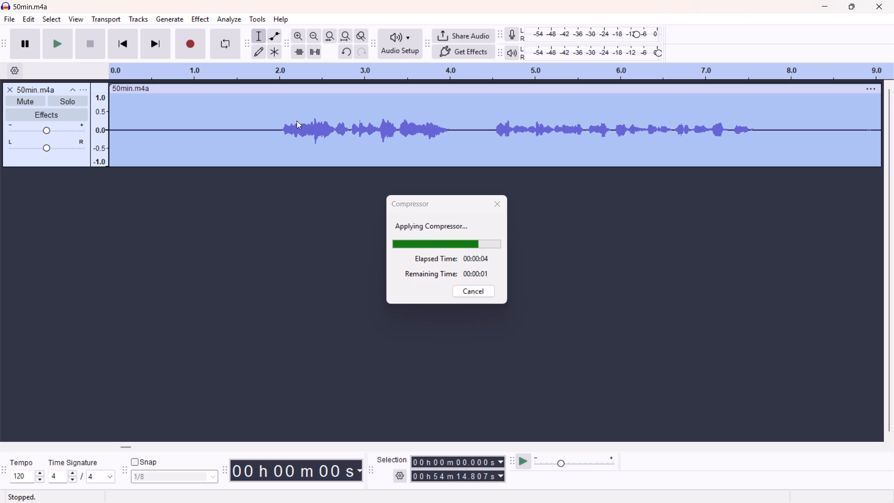
Play the compressed recording from about 1.8 s, just before the first spoken phrase, to check its sound.
left_click(267, 212)
double_click(273, 93)
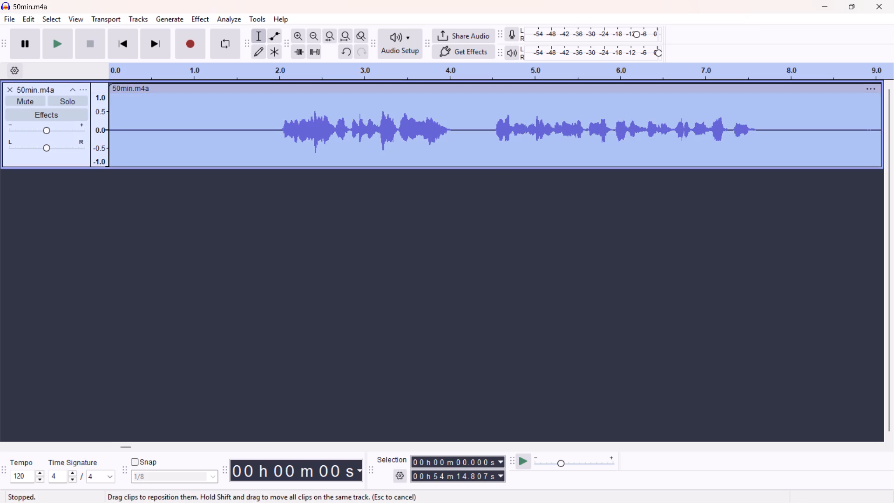
left_click(271, 222)
left_click(260, 129)
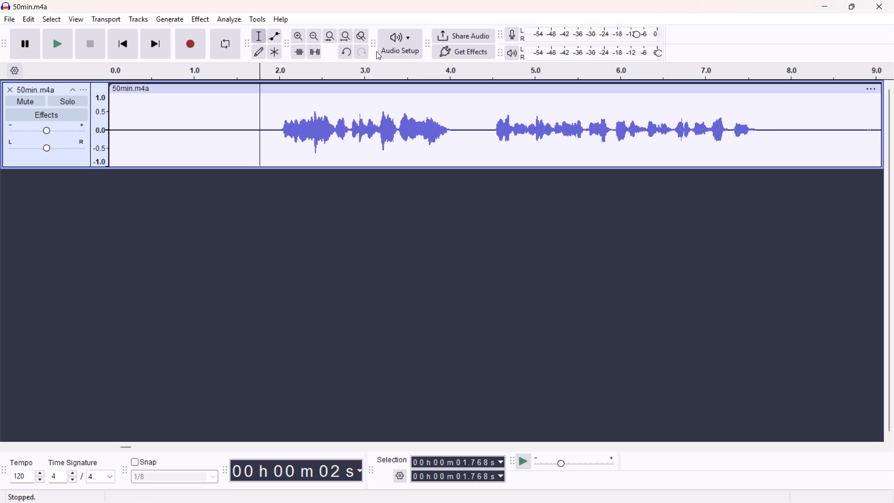
left_click(63, 47)
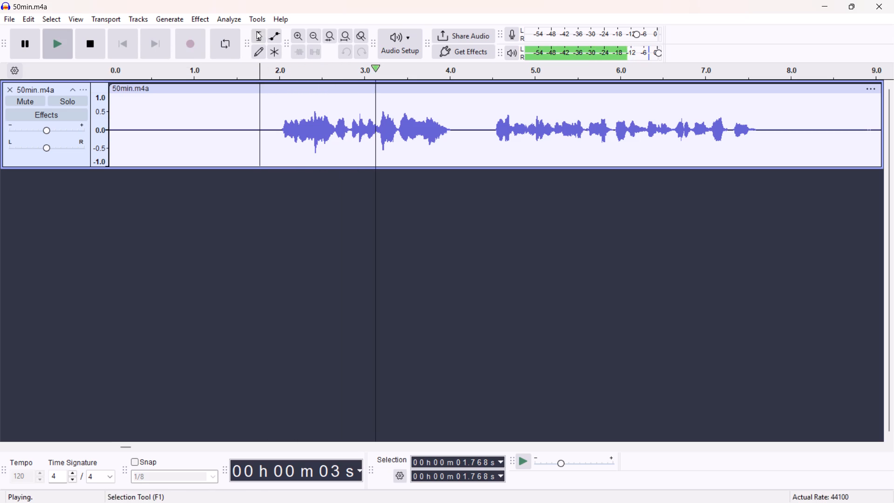
left_click(271, 97)
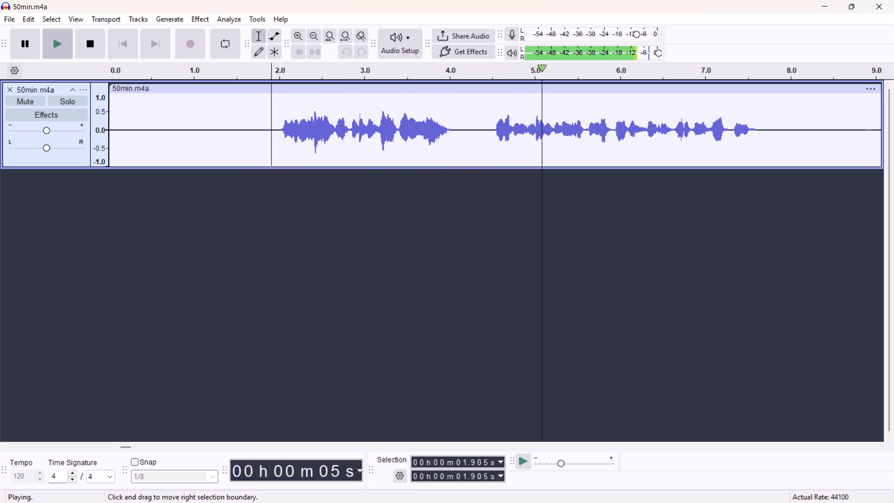
double_click(196, 92)
double_click(268, 114)
left_click(268, 114)
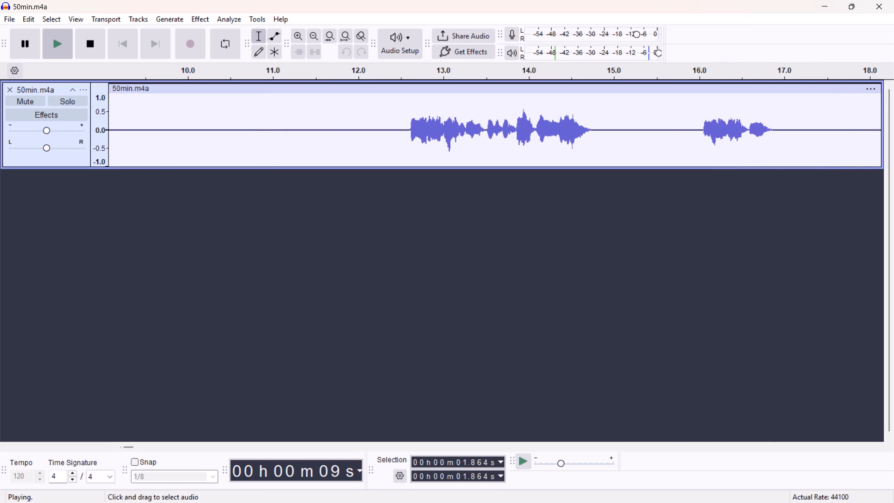
Play the compressed recording from about 12.5 s to check the next phrases, and stop playback.
left_click(399, 108)
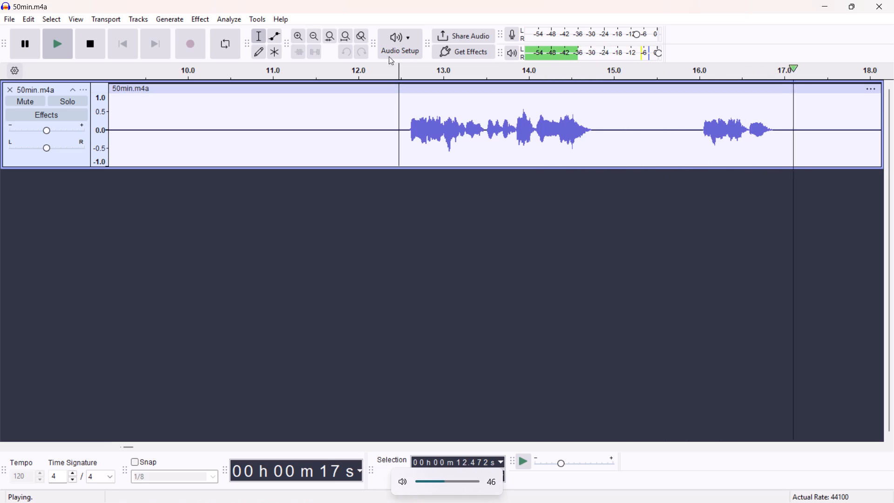
left_click(244, 88)
left_click(237, 82)
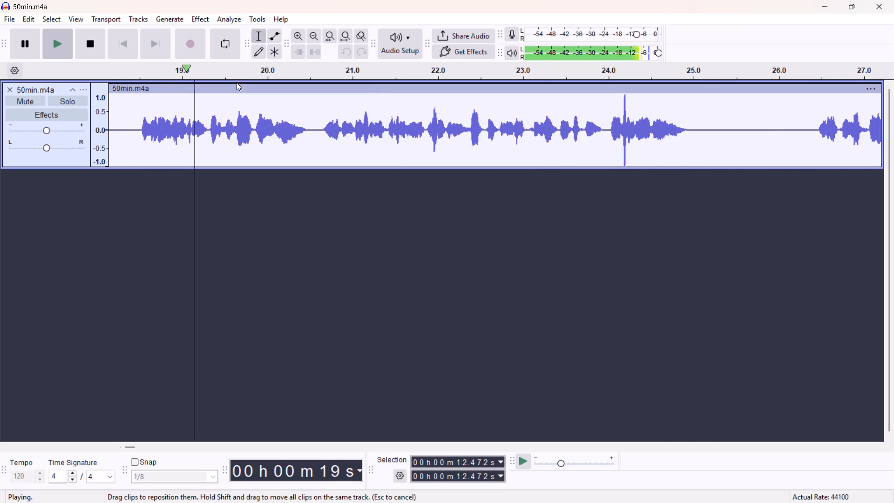
key("space")
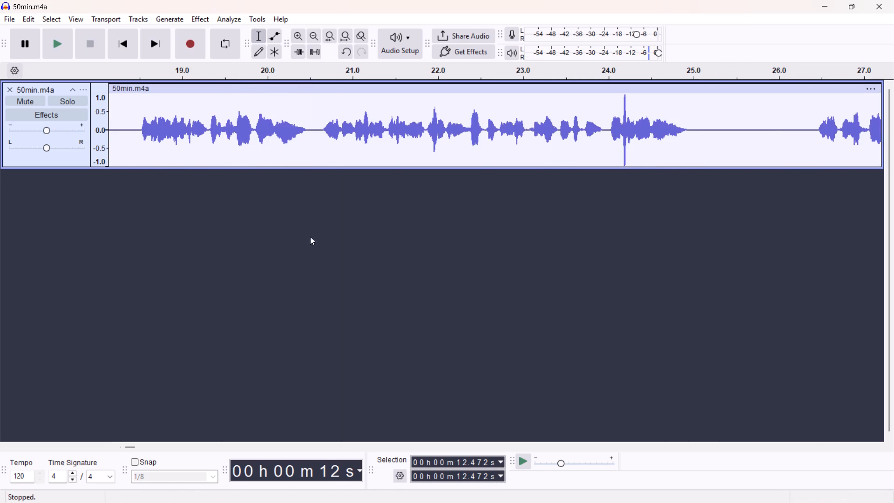
key("space")
key("space")
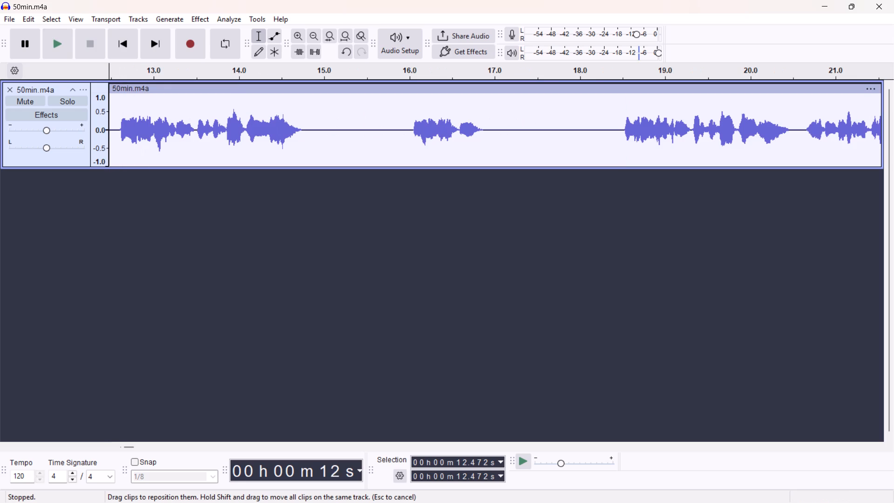
Apply the Normalize effect to the entire clip with its current settings.
left_click(234, 88)
left_click(199, 23)
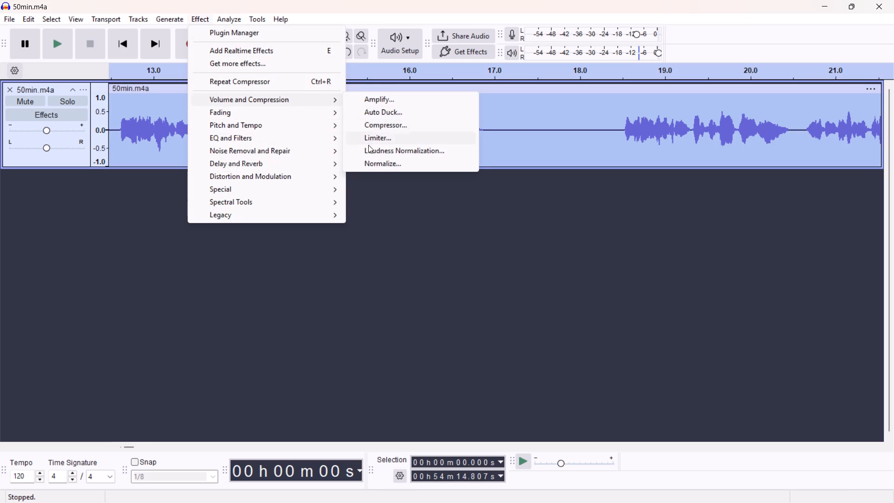
left_click(374, 163)
left_click(497, 299)
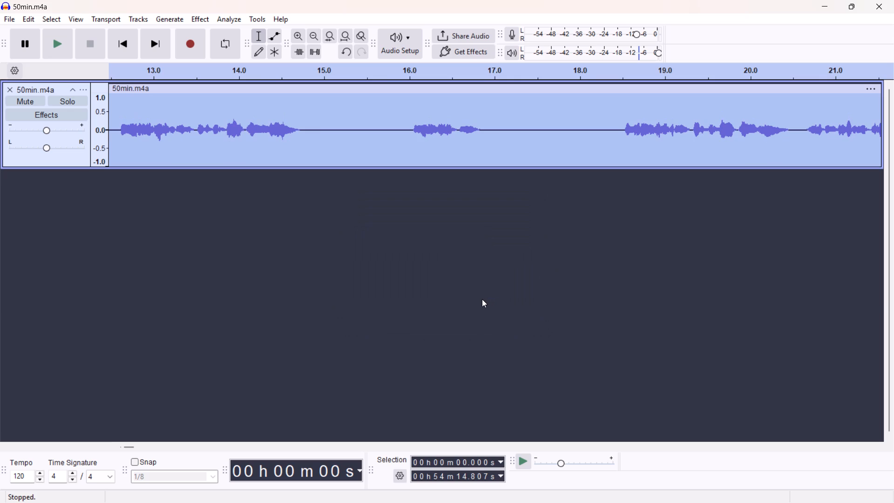
Play the normalized recording from about 2 s and again from about 18.3 s to check the result.
scroll(480, 299, "down", 9, "ctrl")
scroll(340, 261, "down", 3, "ctrl")
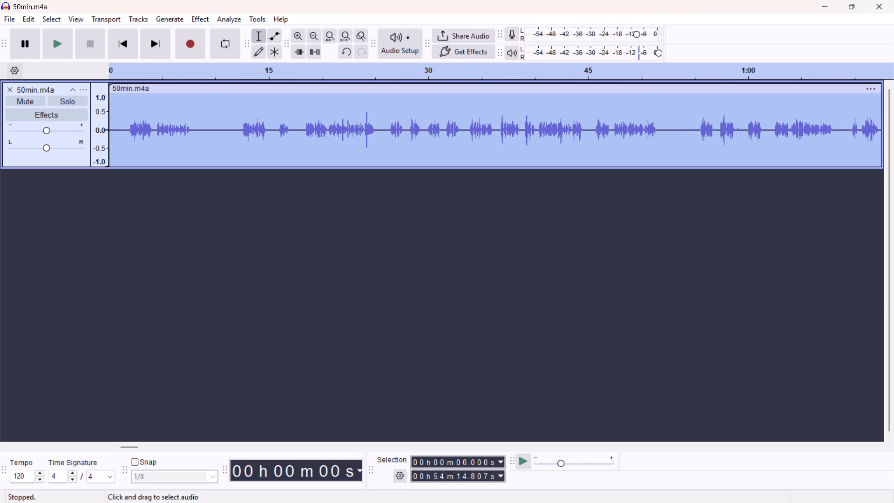
left_click(135, 101)
left_click(130, 108)
key("space")
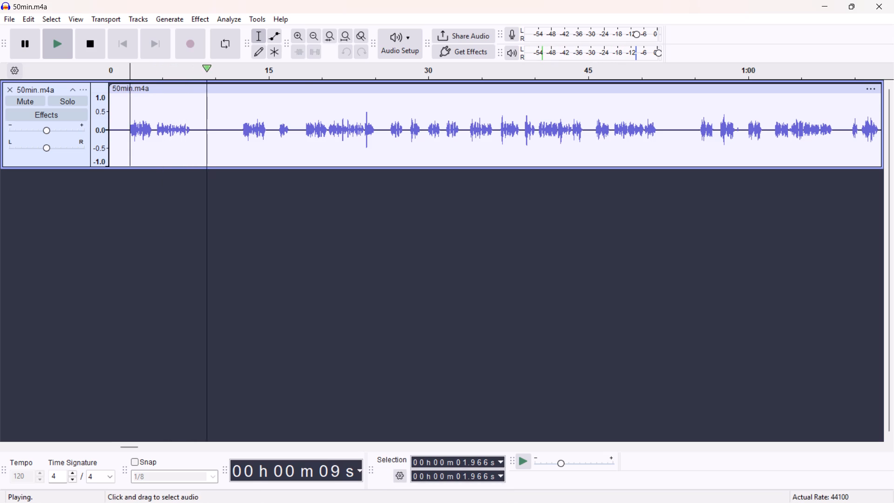
left_click(304, 102)
key("space")
left_click(305, 101)
key("space")
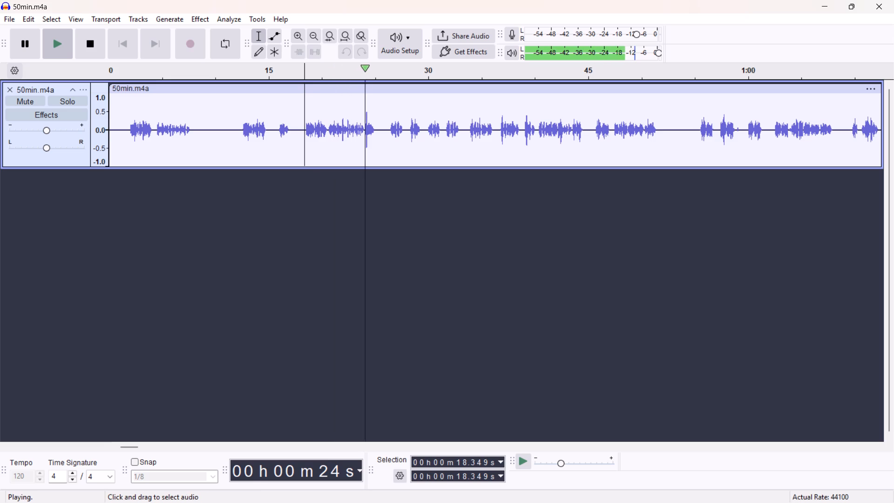
key("space")
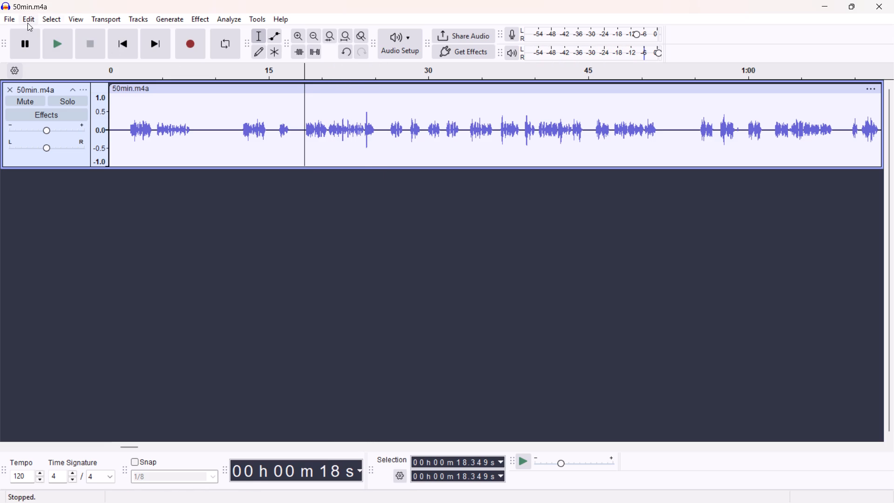
Start exporting the audio to the computer, opening the export settings.
left_click(10, 20)
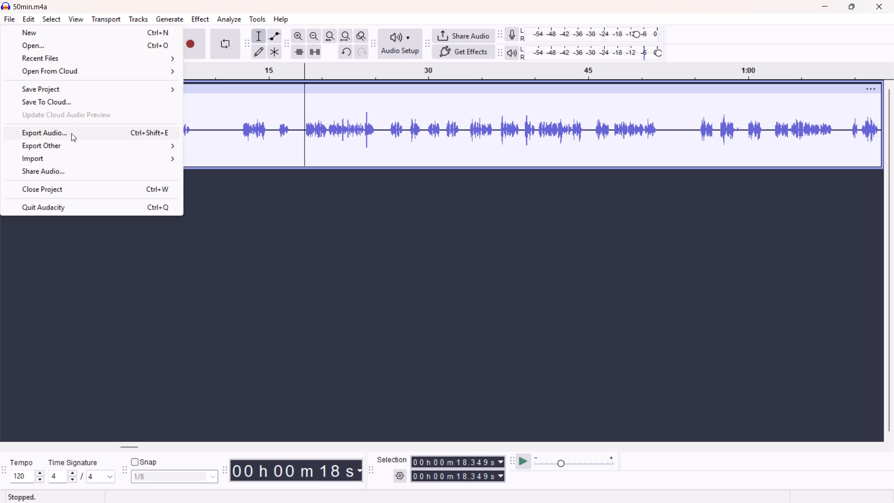
left_click(73, 133)
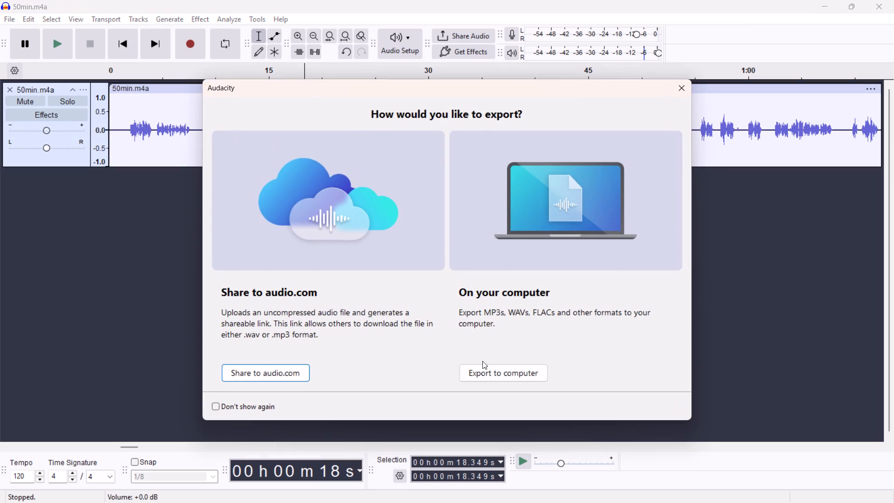
left_click(485, 375)
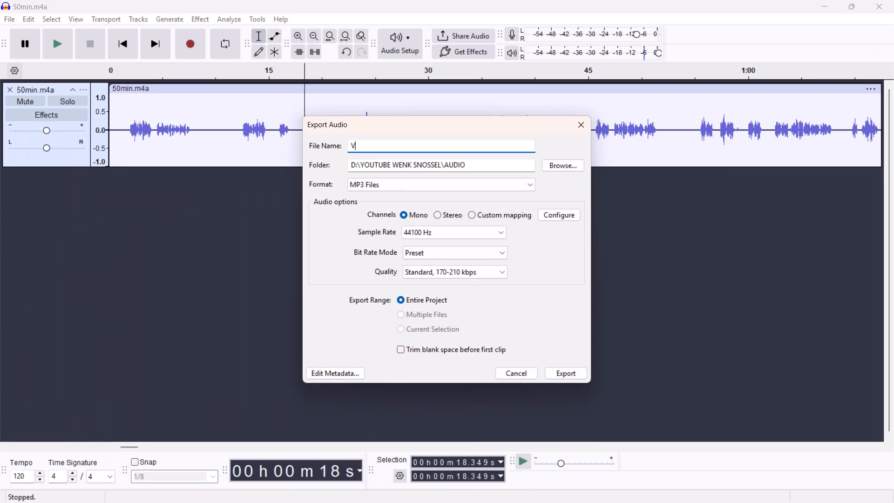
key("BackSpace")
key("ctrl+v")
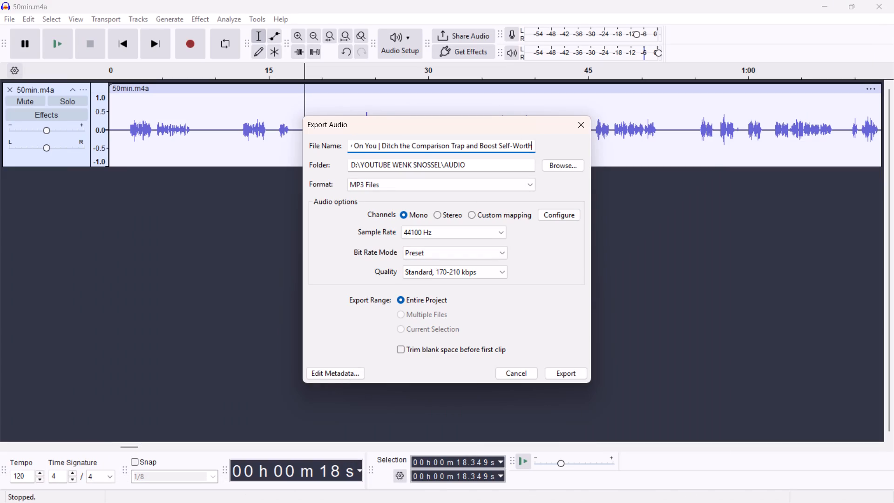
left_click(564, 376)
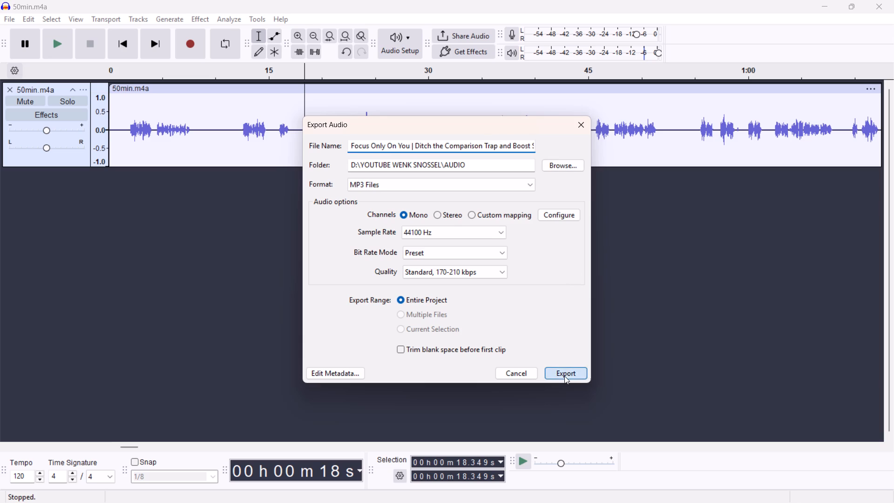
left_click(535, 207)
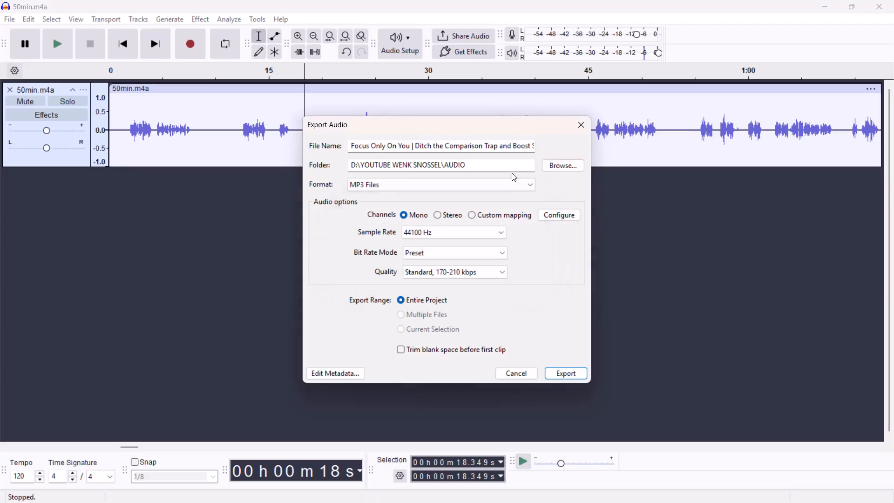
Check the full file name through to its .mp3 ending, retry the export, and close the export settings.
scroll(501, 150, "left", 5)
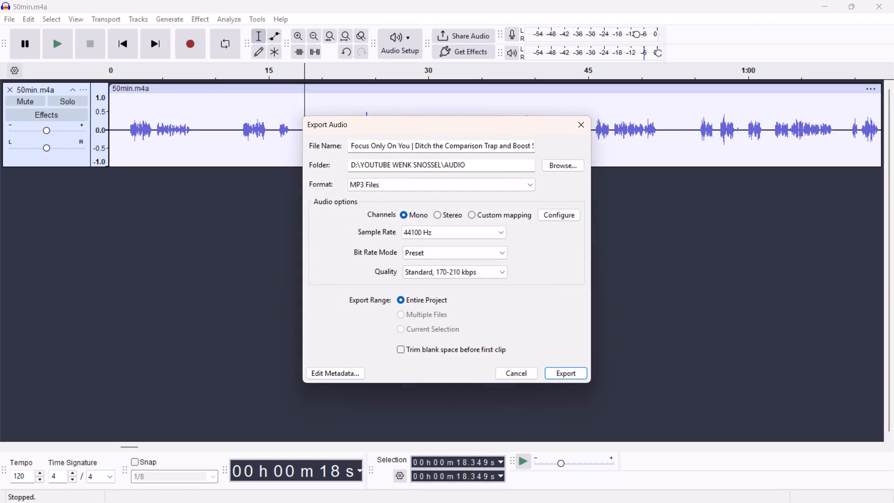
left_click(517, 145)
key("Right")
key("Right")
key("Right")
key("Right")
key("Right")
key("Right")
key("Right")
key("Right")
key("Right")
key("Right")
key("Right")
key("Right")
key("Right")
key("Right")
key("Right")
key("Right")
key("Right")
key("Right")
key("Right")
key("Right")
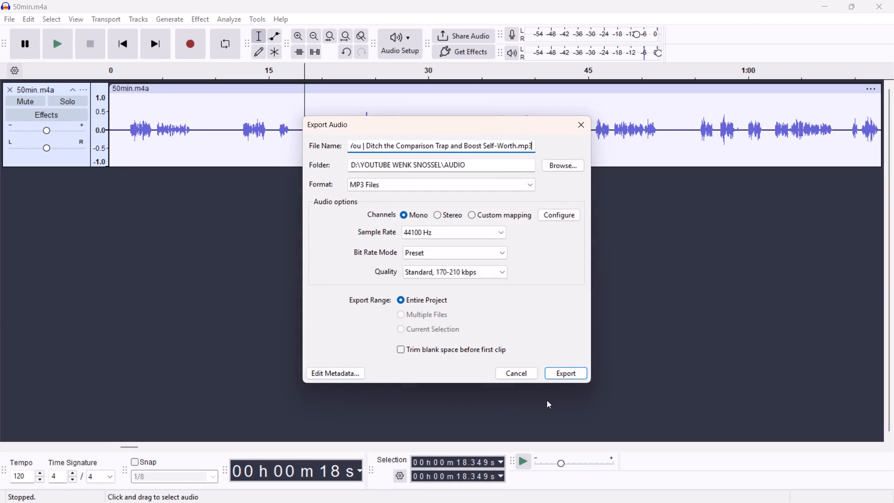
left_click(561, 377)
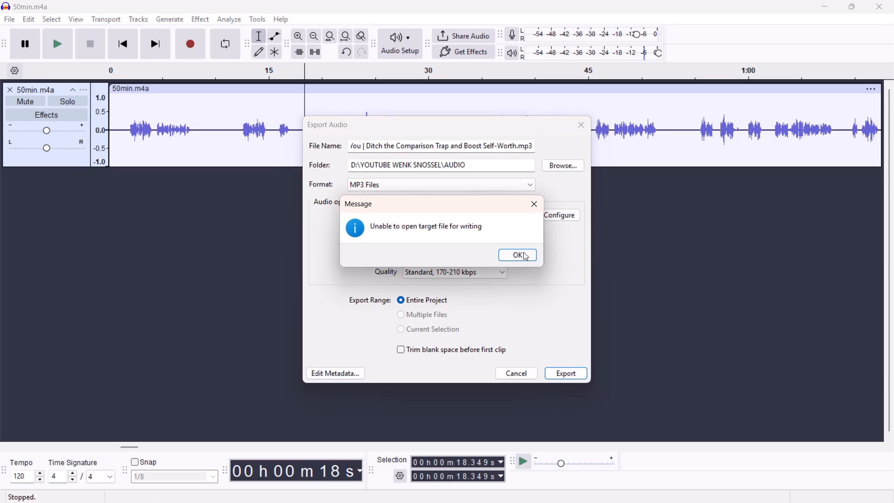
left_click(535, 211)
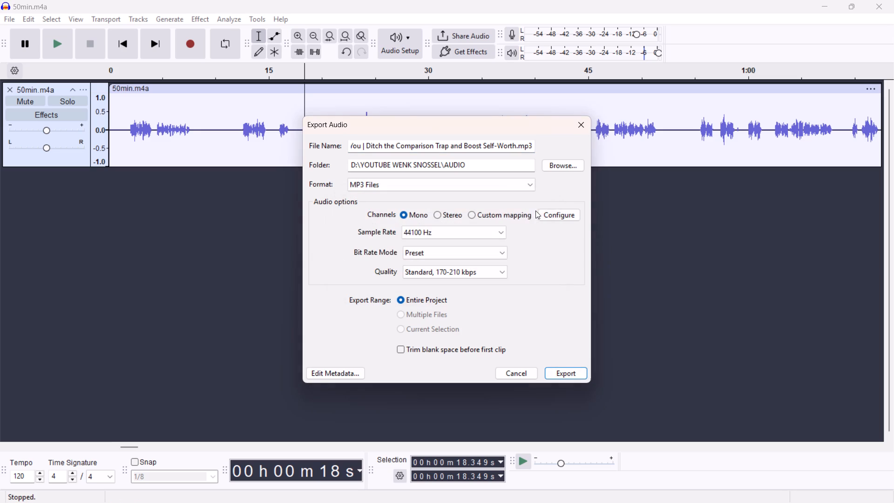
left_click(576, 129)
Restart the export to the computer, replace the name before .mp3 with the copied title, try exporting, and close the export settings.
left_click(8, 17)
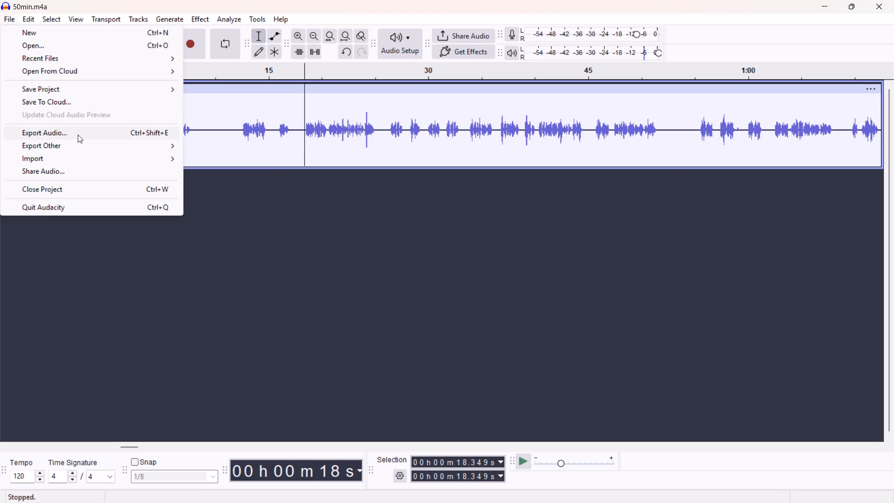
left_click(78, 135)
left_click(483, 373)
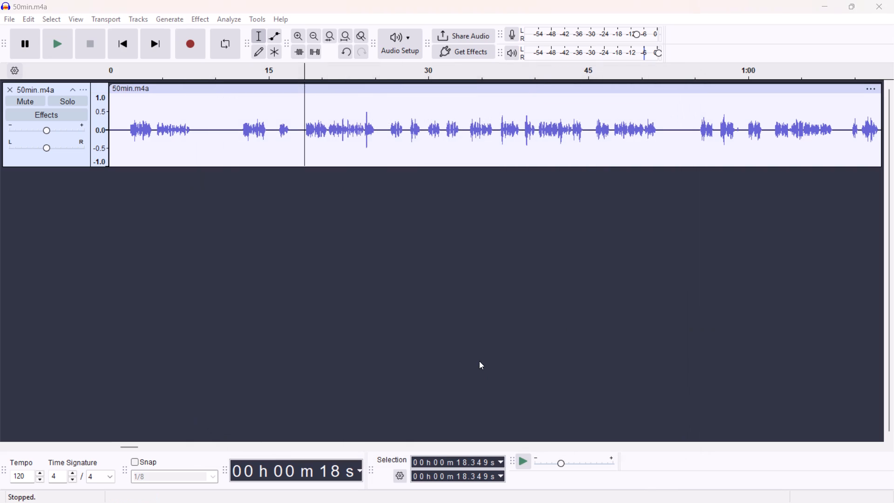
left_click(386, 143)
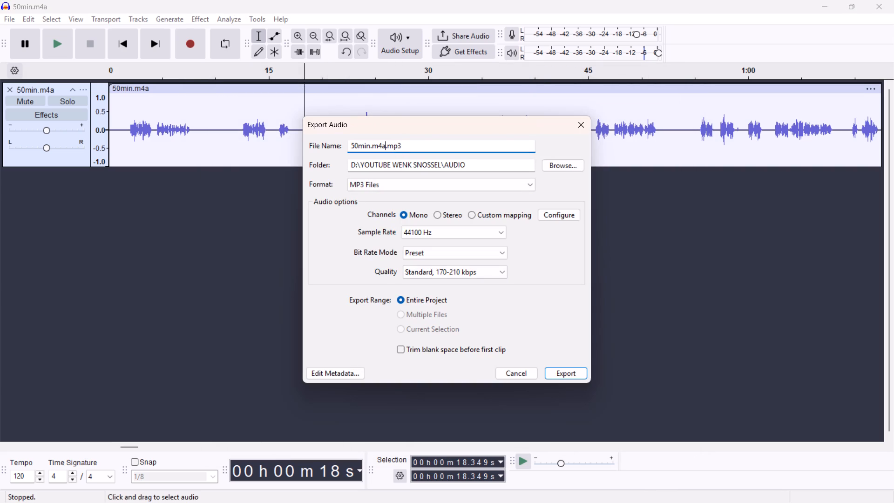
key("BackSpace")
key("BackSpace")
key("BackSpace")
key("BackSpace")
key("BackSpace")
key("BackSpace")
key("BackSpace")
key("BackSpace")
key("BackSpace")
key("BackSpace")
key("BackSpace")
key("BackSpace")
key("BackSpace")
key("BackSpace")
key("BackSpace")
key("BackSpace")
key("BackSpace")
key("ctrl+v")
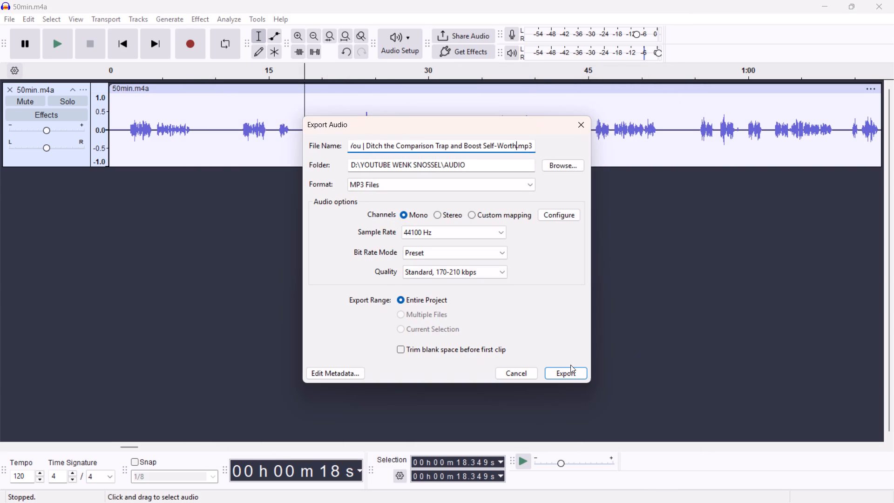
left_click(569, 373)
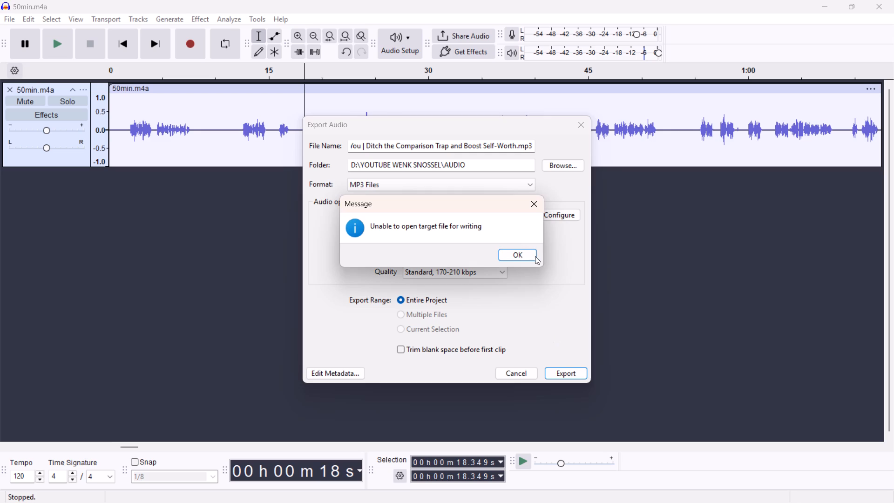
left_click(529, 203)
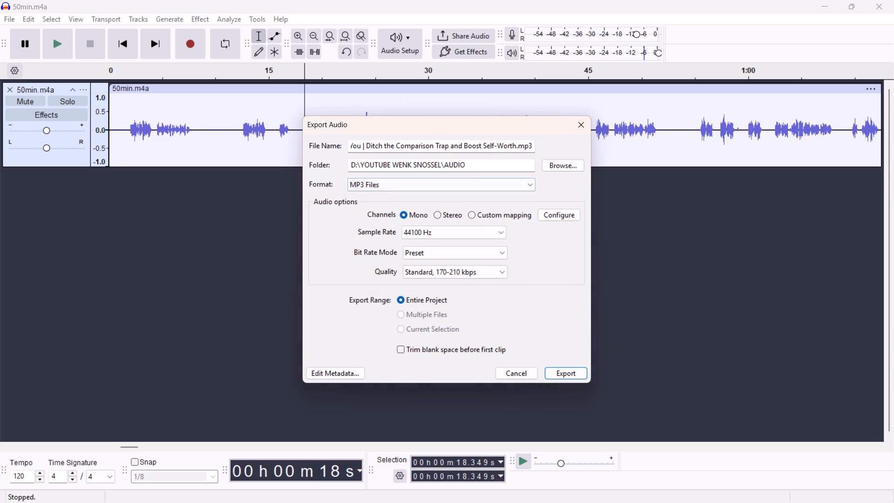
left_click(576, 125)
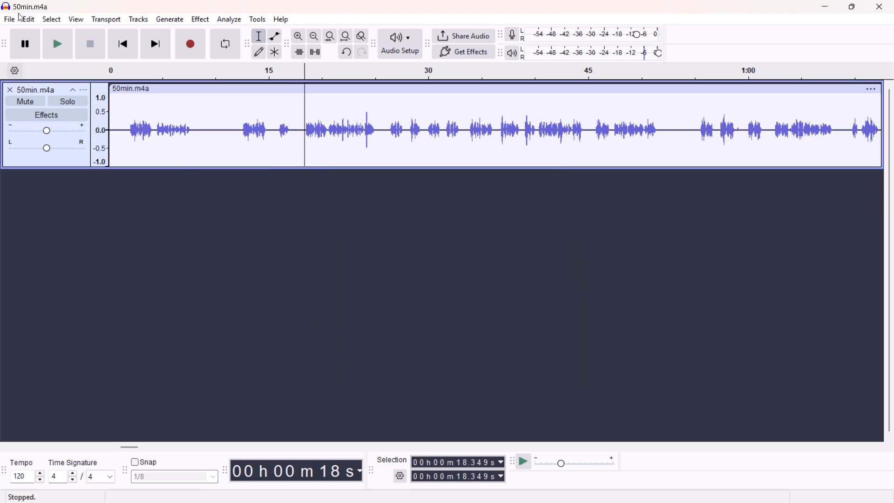
Start exporting the audio to the computer again, opening the export settings.
left_click(10, 17)
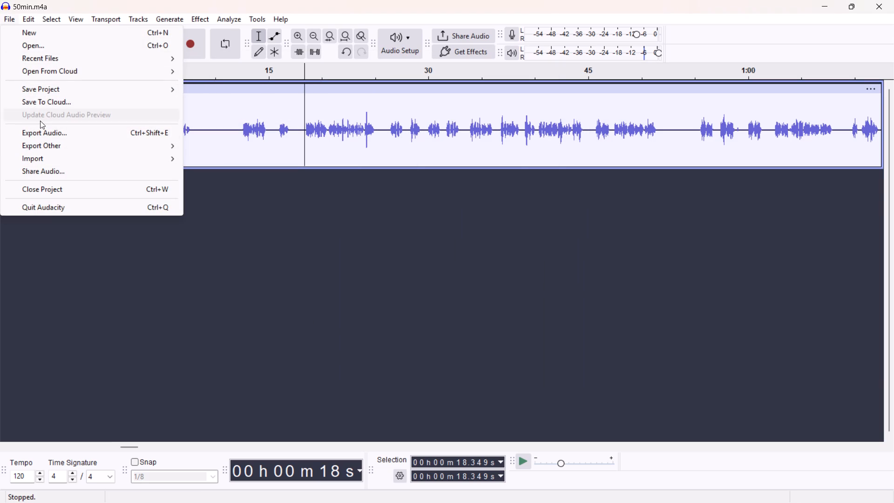
left_click(34, 135)
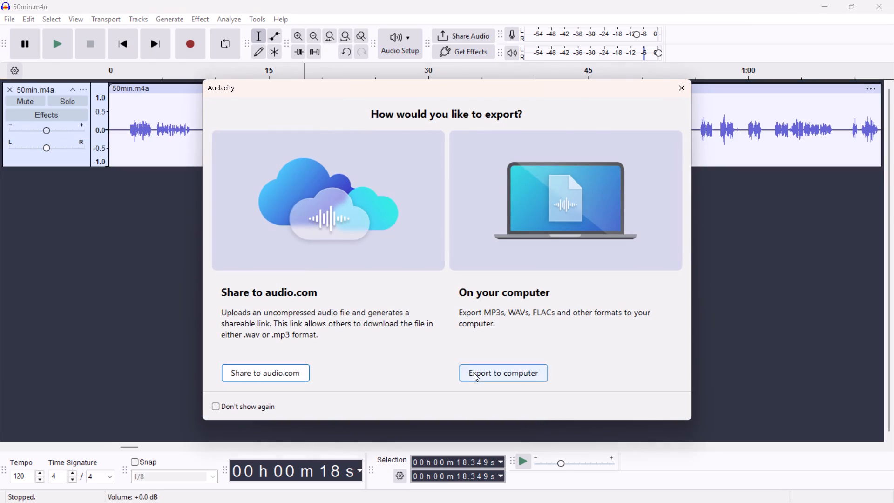
left_click(474, 373)
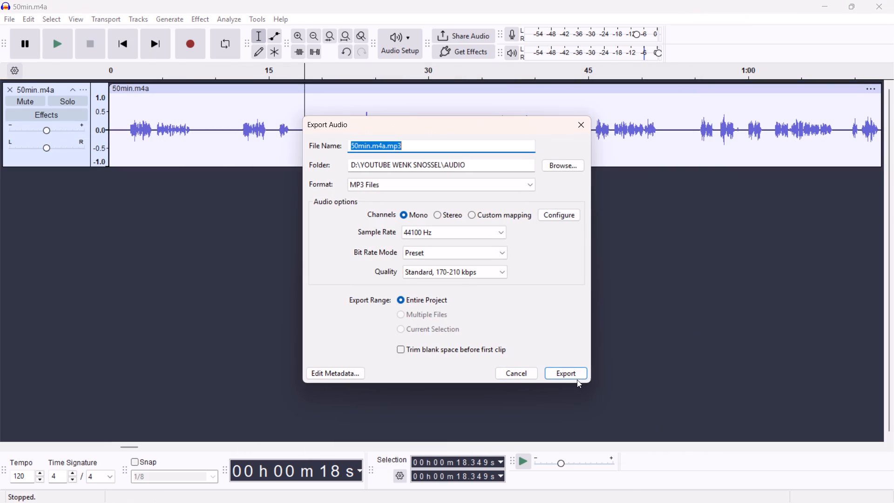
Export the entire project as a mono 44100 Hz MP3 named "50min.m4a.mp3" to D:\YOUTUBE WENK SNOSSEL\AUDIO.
left_click(571, 374)
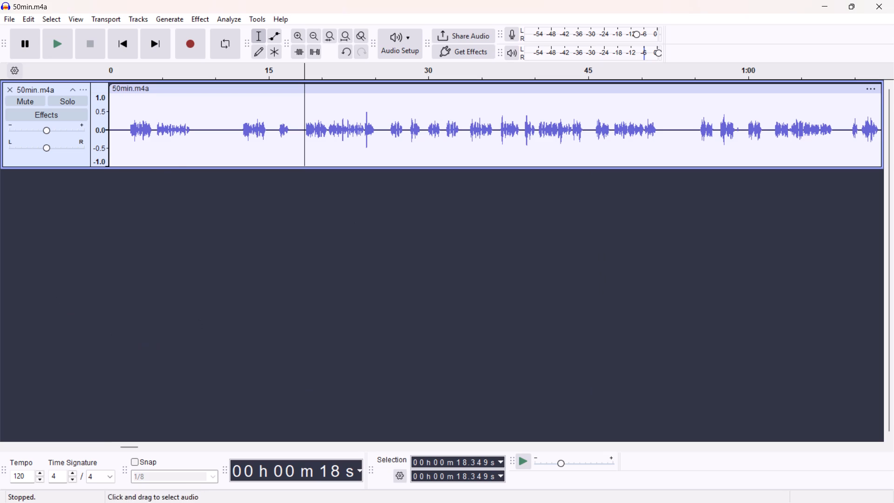
Minimize the 50min.m4a project and close the WhatsApp Audio project, backing out of saving it.
left_click(811, 0)
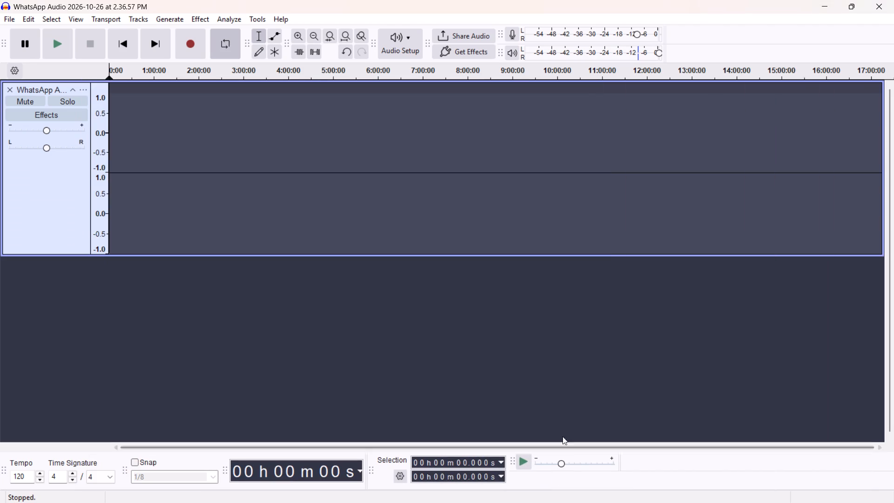
left_click(892, 0)
left_click(438, 251)
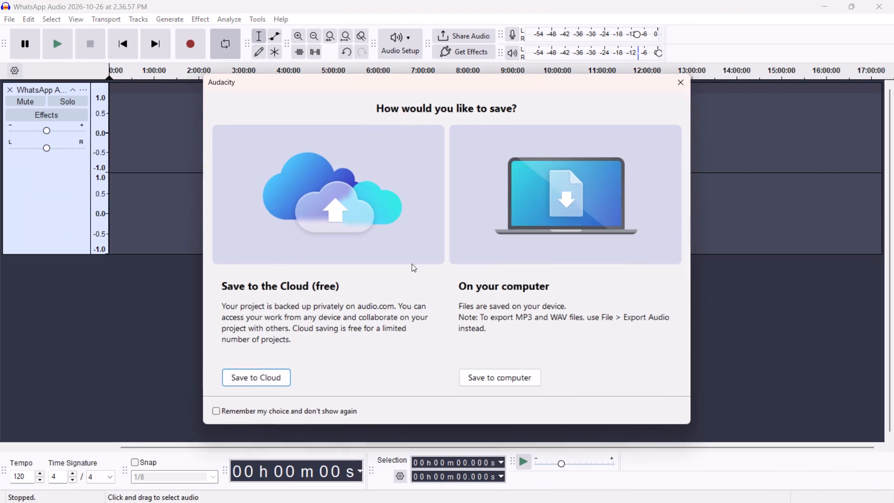
left_click(679, 88)
left_click(893, 0)
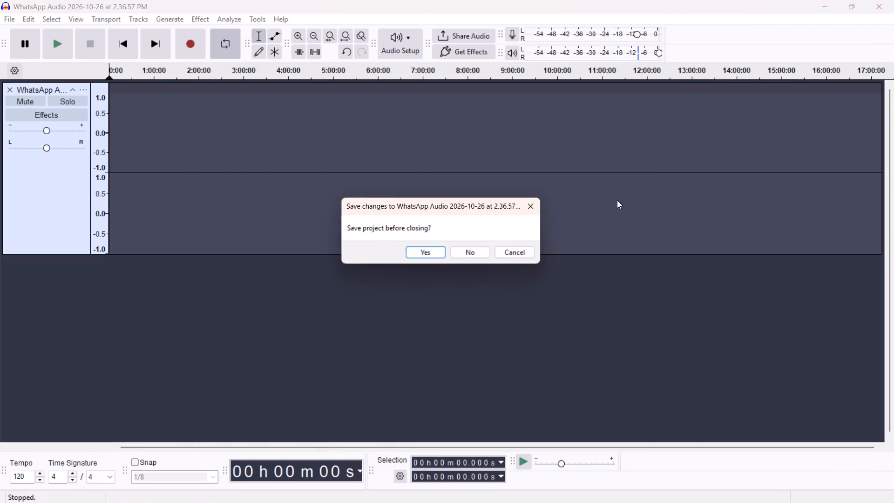
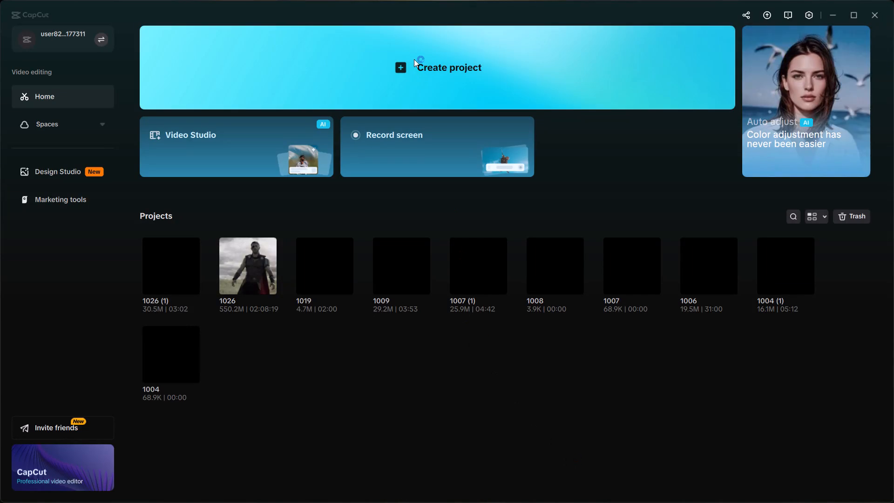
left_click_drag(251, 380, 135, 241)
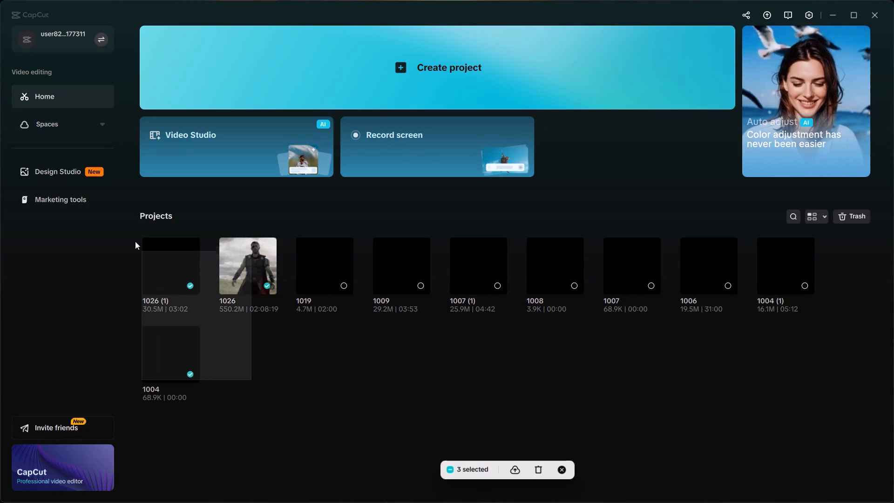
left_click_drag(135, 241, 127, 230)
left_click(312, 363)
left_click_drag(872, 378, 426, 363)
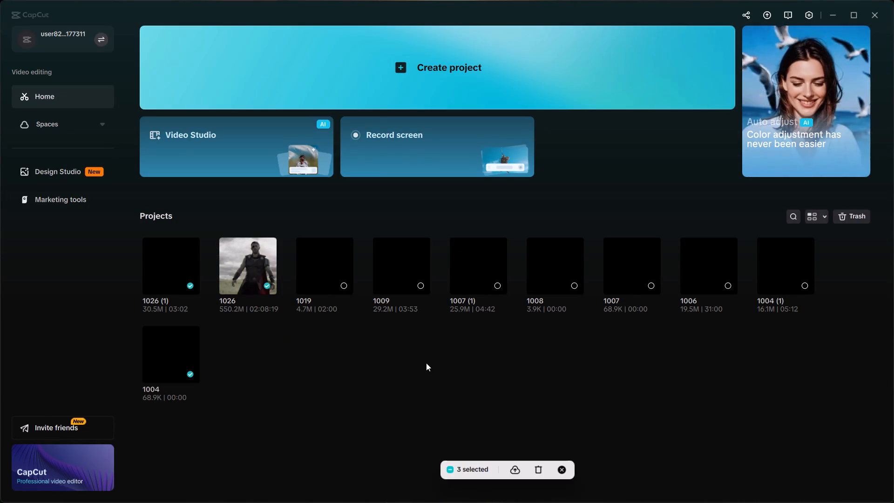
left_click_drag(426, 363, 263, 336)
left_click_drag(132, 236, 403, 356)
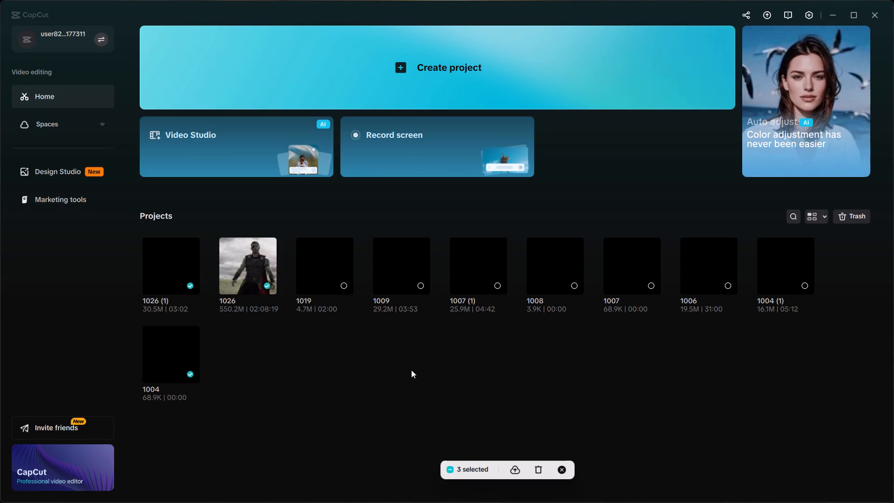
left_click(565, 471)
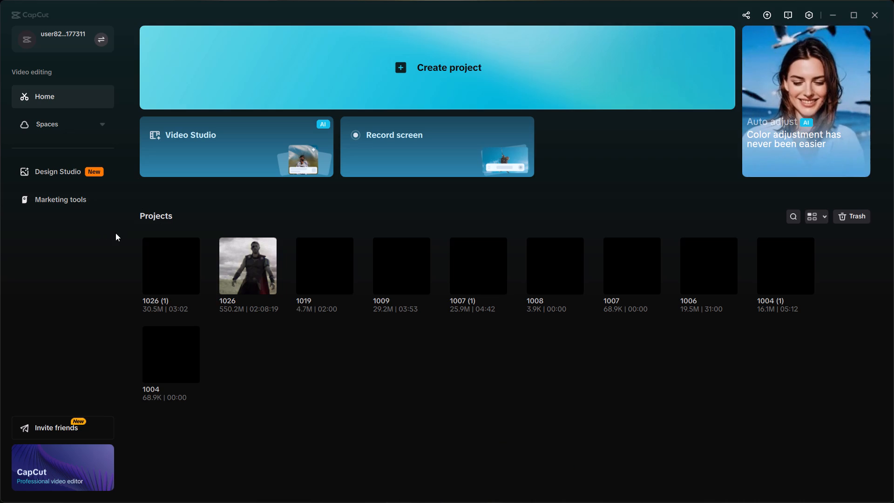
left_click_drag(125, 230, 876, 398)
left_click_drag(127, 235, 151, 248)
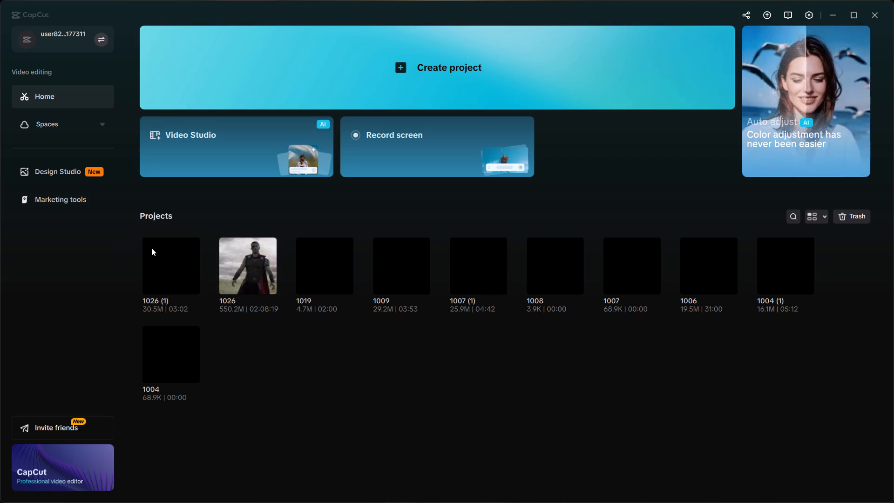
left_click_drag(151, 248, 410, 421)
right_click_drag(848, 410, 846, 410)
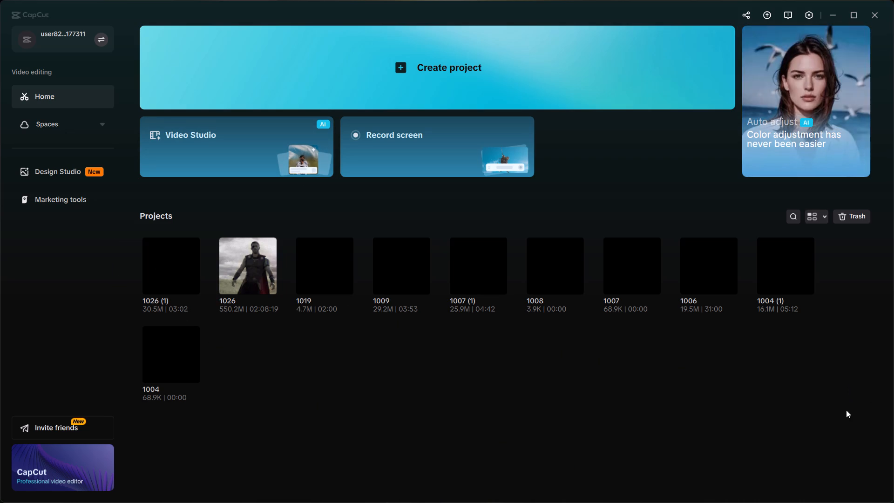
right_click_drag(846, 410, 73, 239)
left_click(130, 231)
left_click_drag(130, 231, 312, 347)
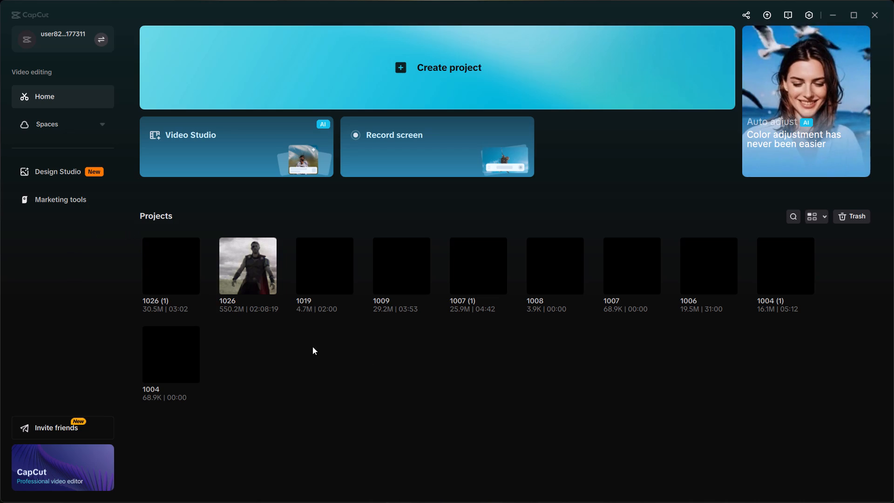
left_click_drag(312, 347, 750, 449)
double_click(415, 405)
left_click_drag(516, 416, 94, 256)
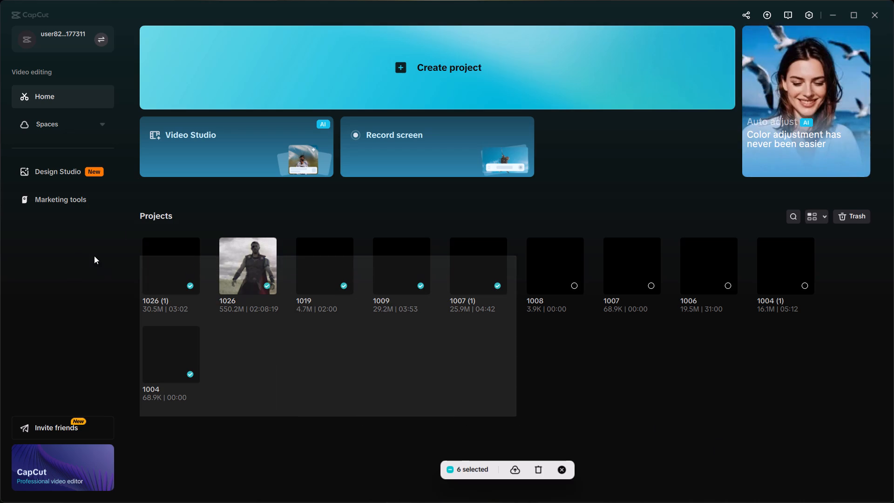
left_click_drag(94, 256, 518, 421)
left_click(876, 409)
Select all existing projects in the home screen's project list and move them to the trash.
left_click_drag(876, 408, 675, 327)
left_click_drag(841, 379, 668, 314)
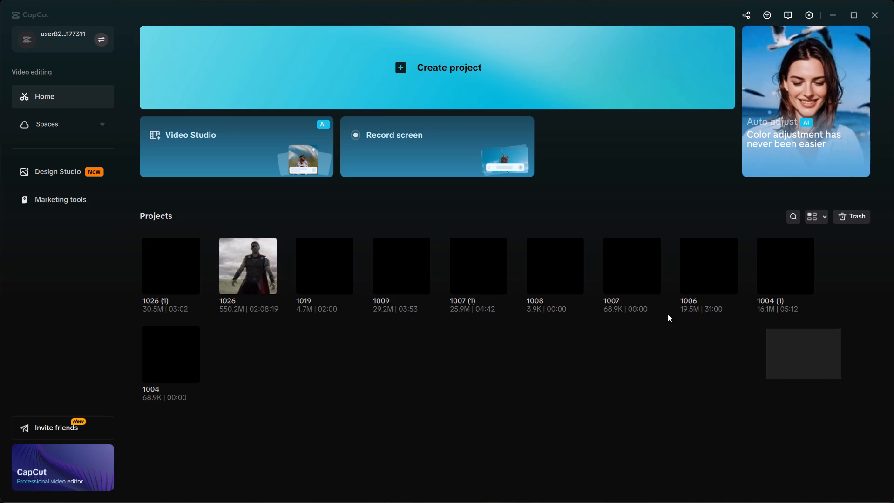
left_click_drag(668, 314, 85, 238)
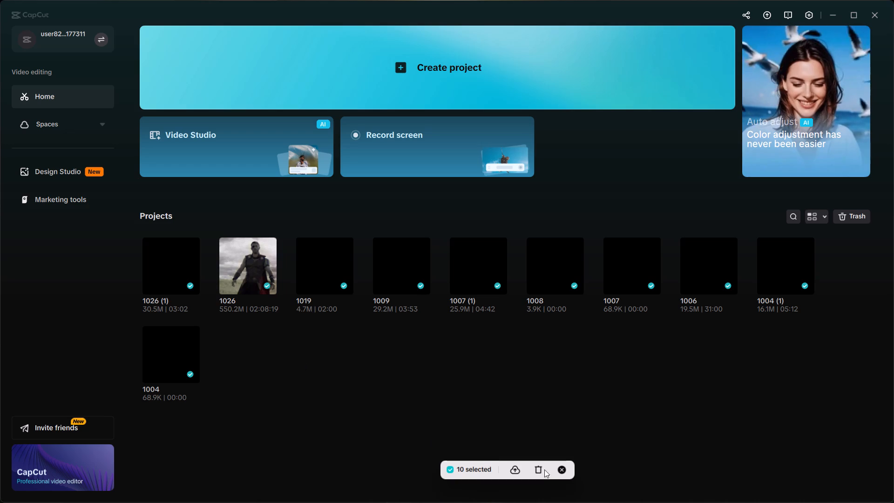
left_click(538, 468)
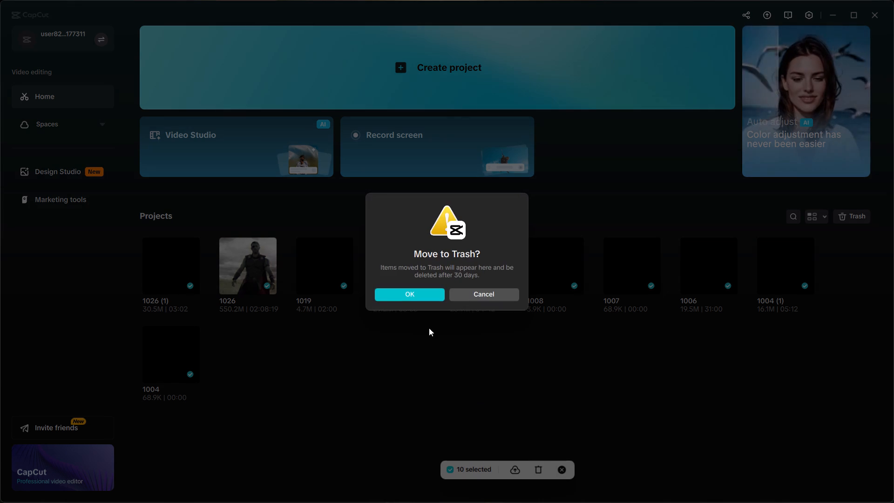
left_click(412, 293)
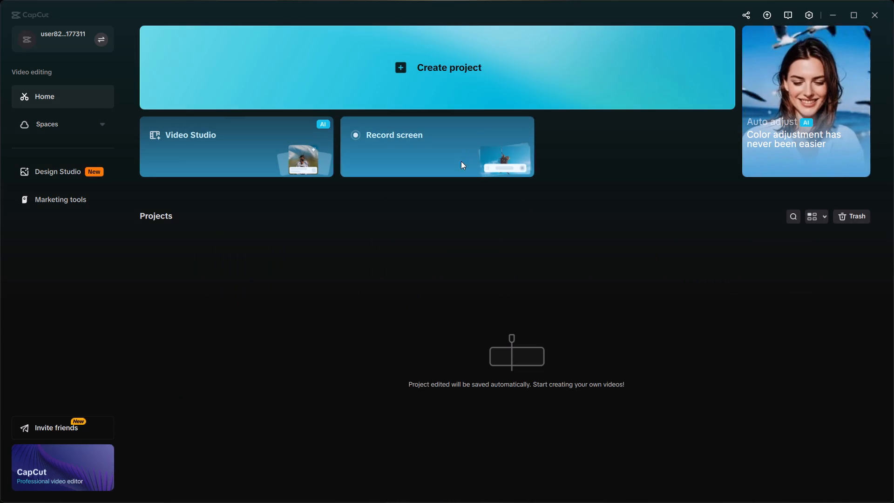
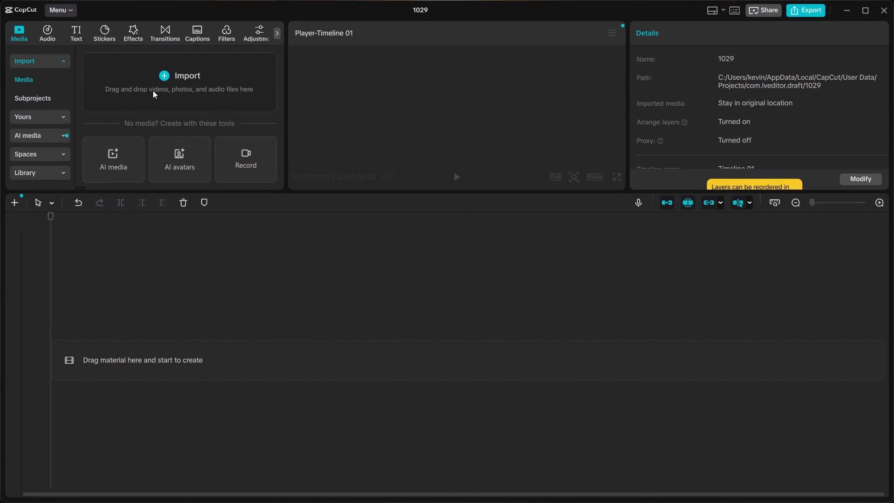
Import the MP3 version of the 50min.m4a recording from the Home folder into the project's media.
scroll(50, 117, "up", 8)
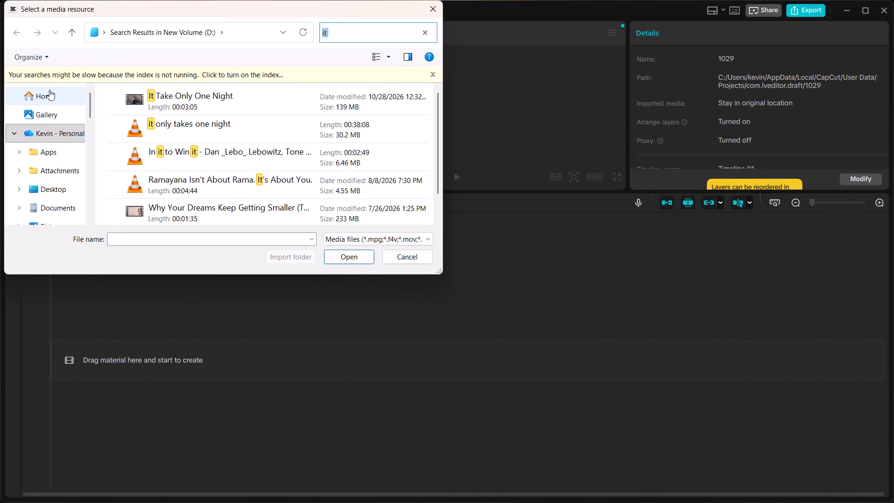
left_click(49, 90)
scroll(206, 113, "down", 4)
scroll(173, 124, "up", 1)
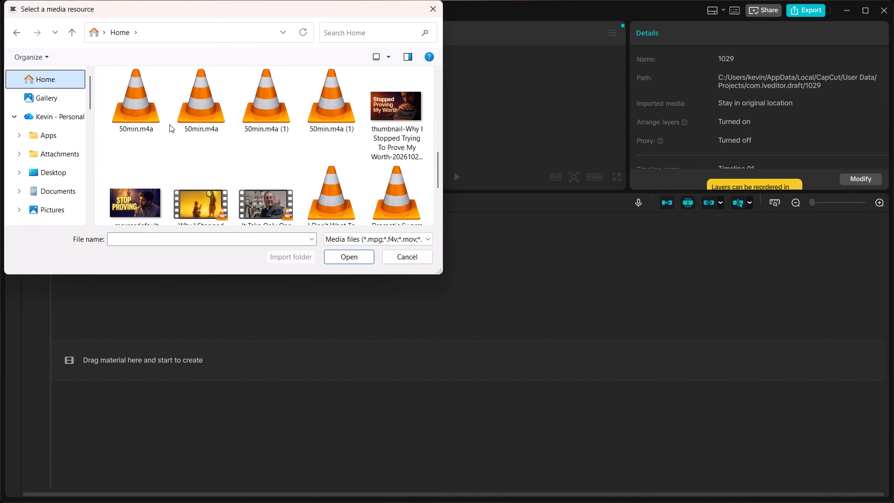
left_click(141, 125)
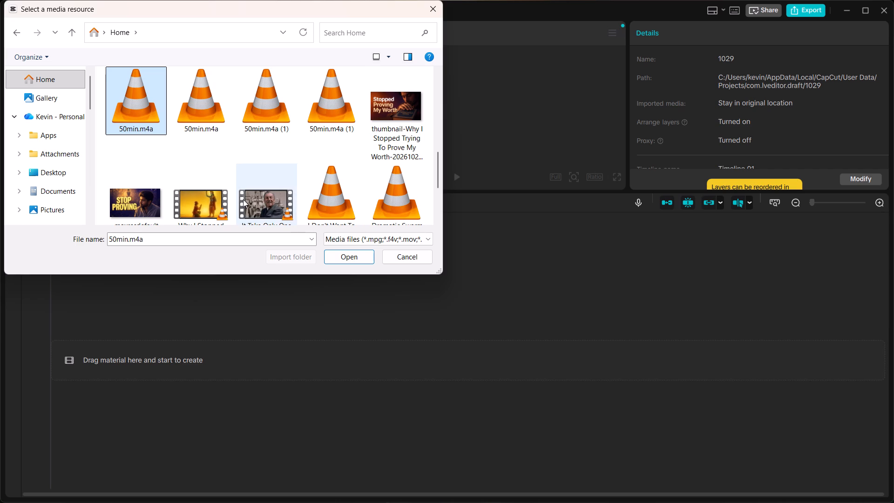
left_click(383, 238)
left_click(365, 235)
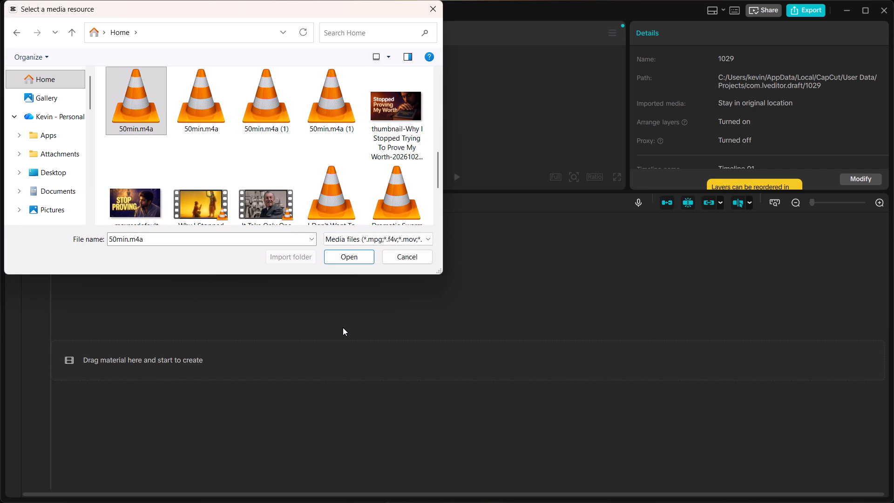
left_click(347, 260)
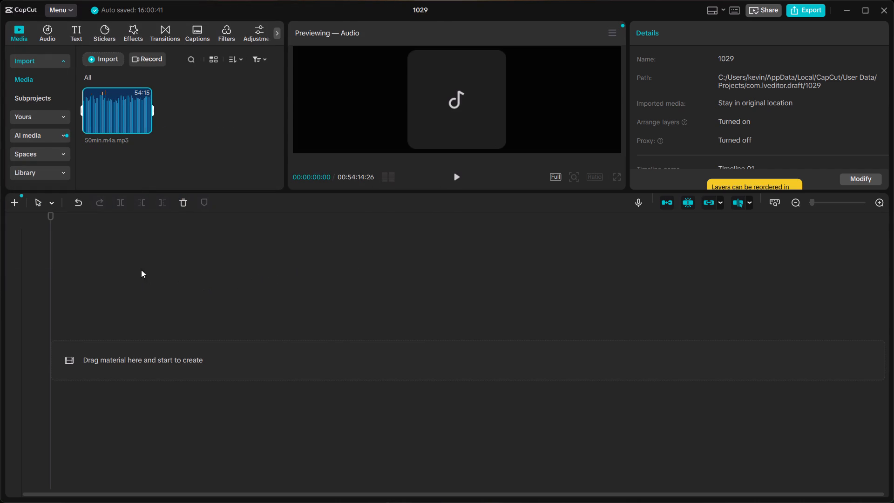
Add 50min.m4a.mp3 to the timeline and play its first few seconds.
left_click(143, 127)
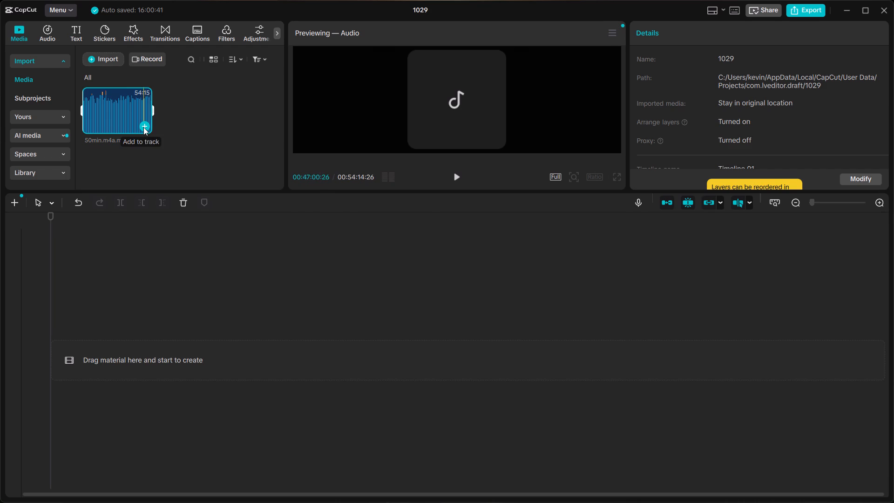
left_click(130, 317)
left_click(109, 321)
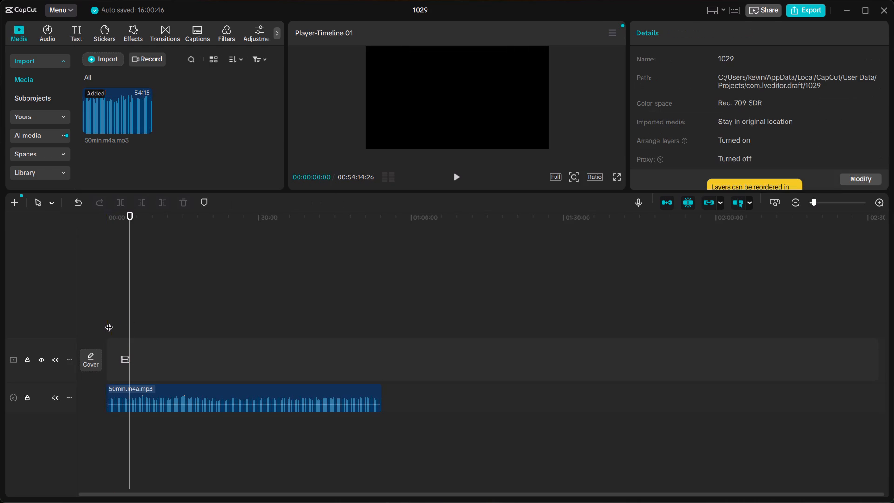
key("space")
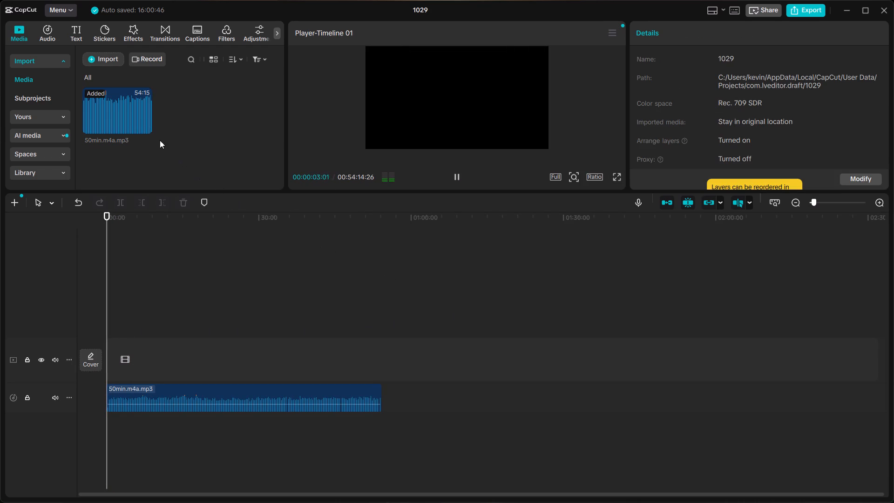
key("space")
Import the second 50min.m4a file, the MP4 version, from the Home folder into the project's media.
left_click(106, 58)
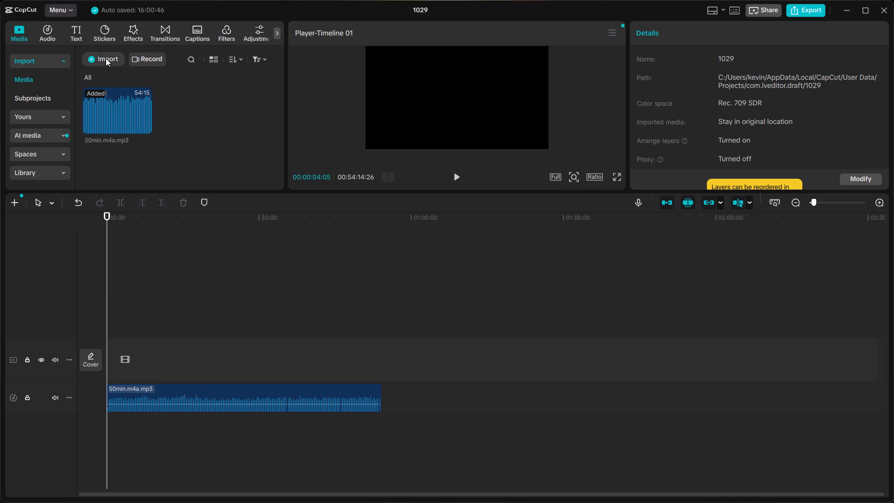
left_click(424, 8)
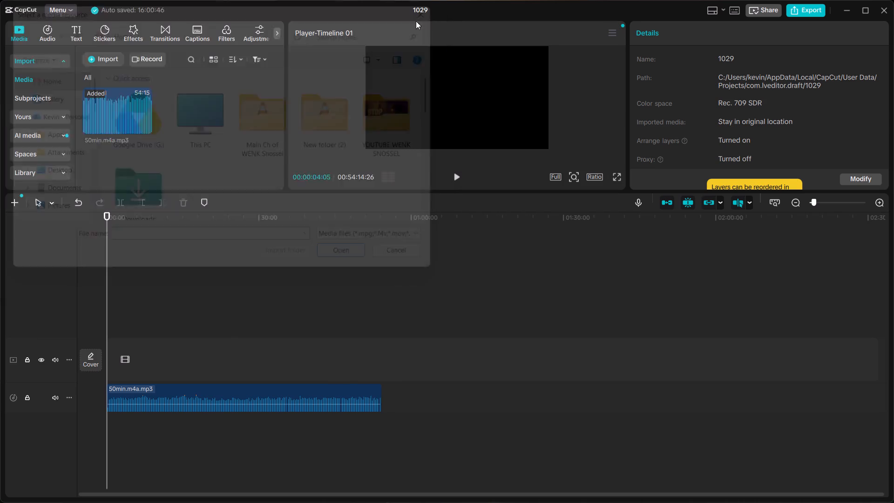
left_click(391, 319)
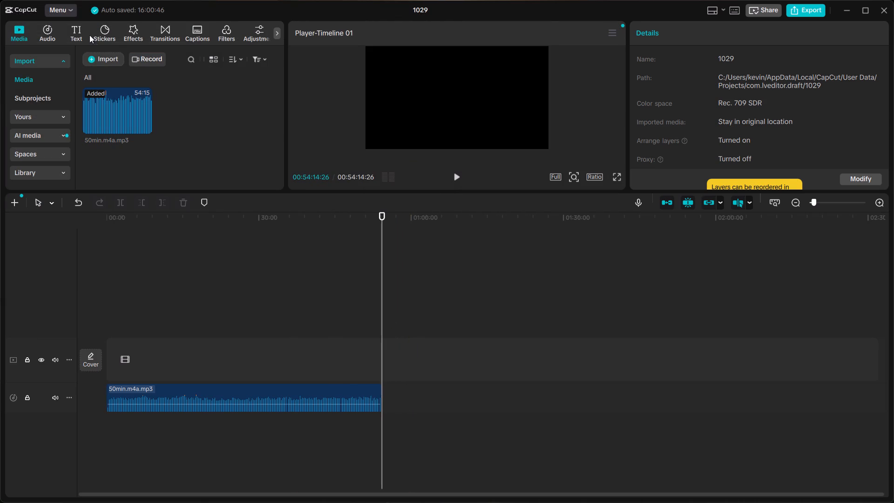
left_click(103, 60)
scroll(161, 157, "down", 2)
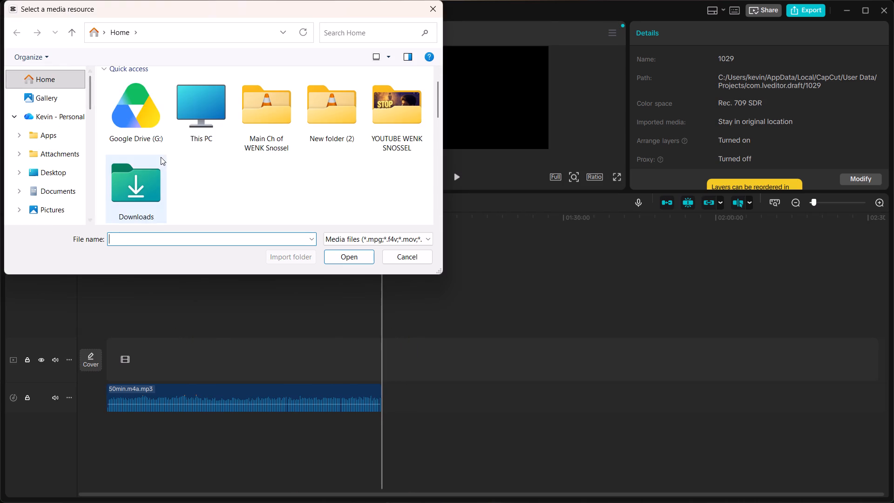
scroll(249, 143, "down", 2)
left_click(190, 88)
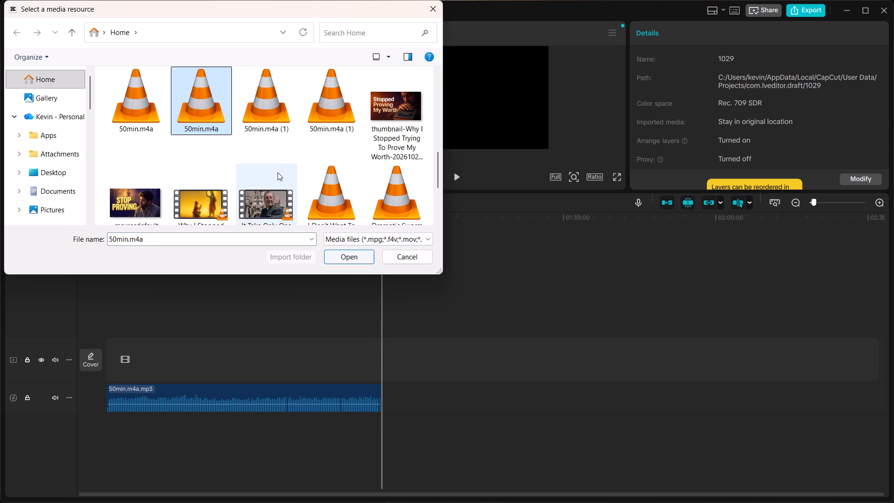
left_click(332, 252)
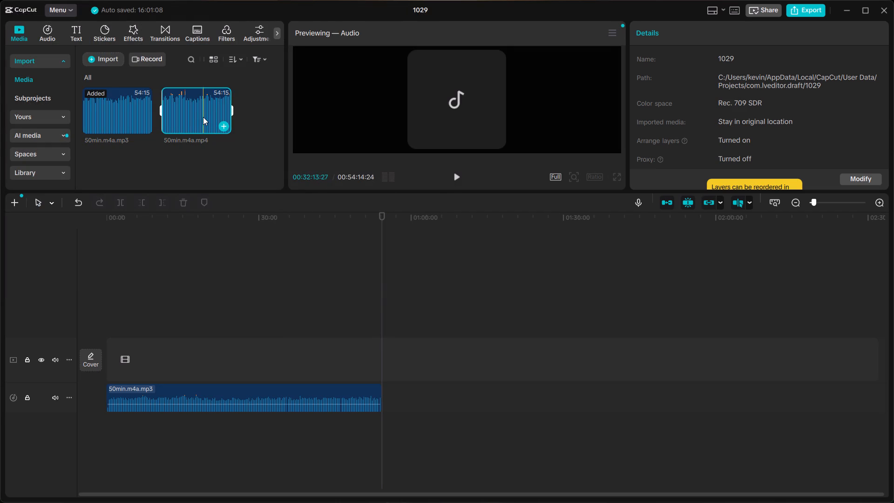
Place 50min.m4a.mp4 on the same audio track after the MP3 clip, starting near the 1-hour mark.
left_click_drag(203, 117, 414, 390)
Listen to a section near the start of the MP4 clip and one near the start of the MP3 clip.
left_click(420, 367)
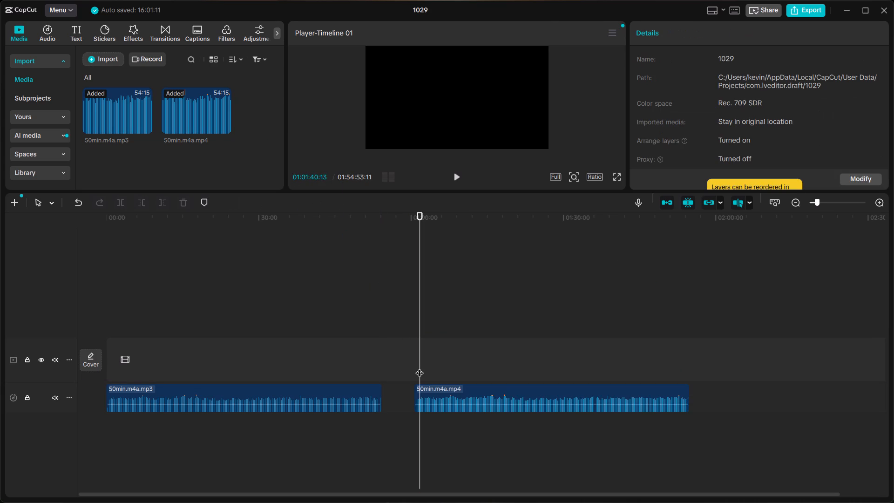
key("space")
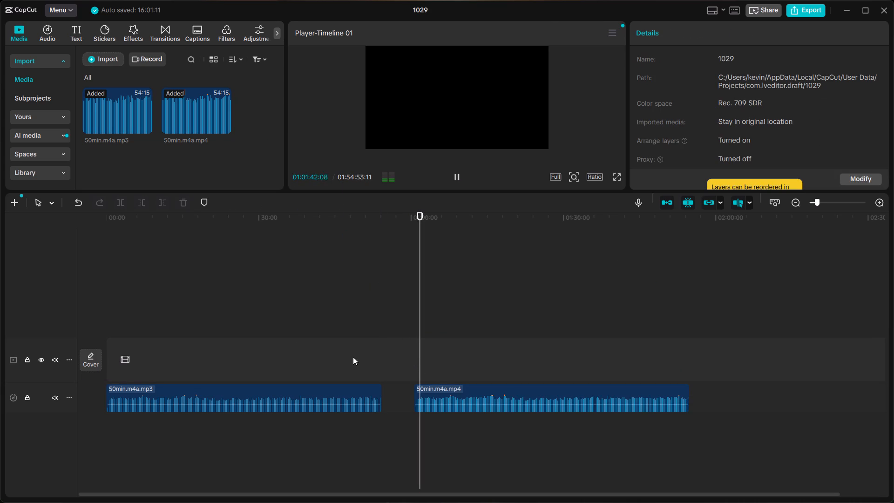
key("space")
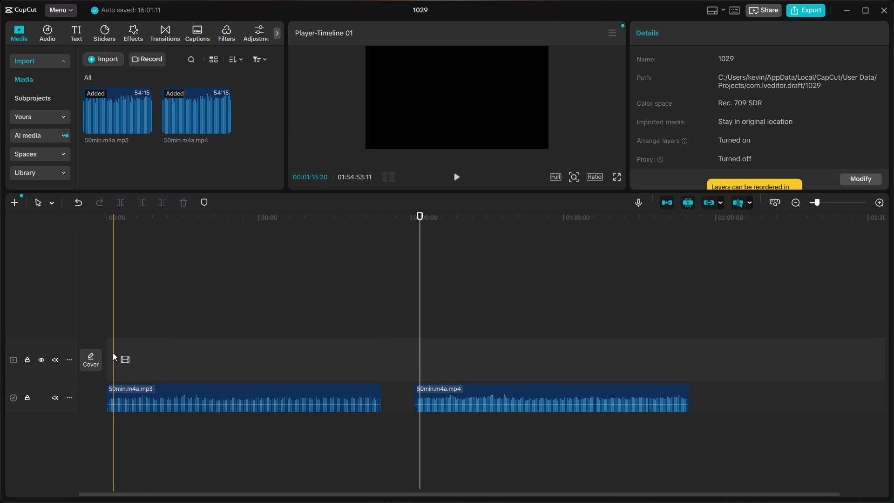
left_click(113, 353)
key("space")
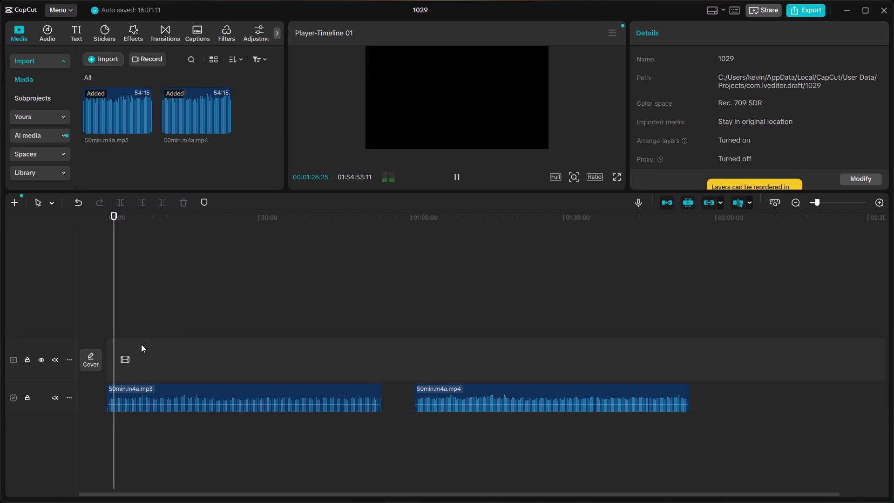
key("space")
Delete both imported 50min.m4a recordings from the project's media along with their timeline clips.
left_click_drag(230, 151, 210, 151)
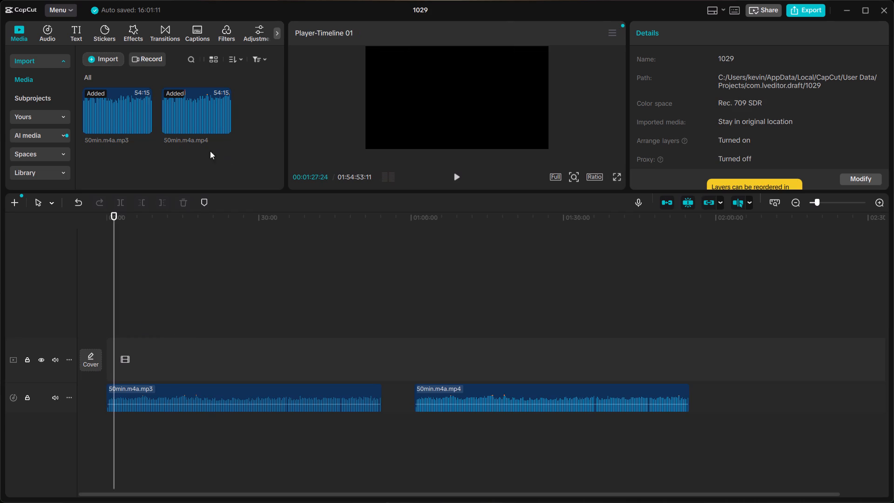
left_click_drag(210, 151, 94, 112)
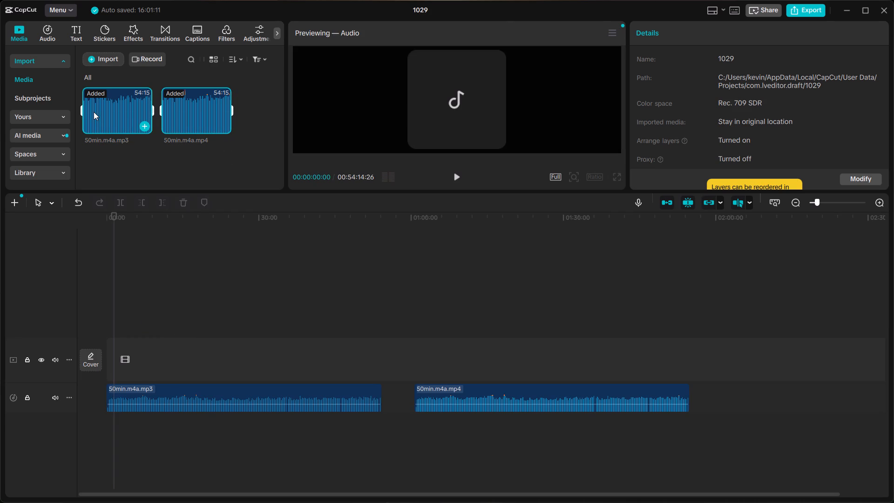
key("Delete")
left_click(398, 304)
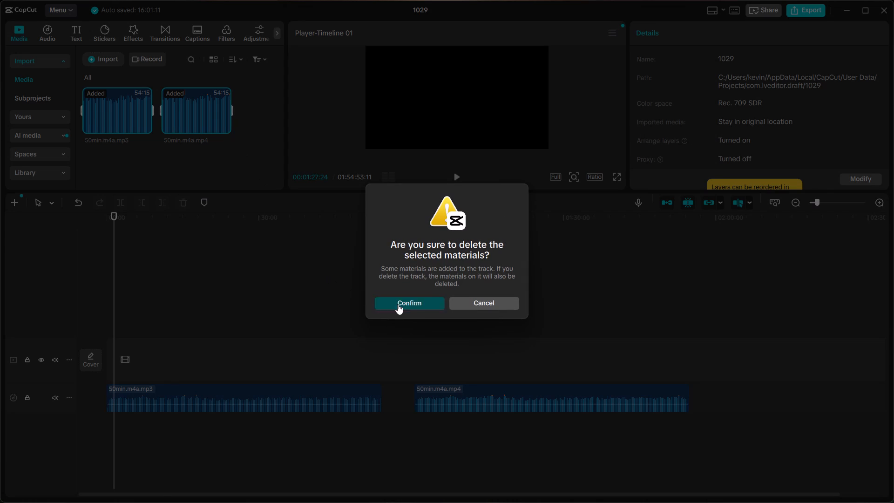
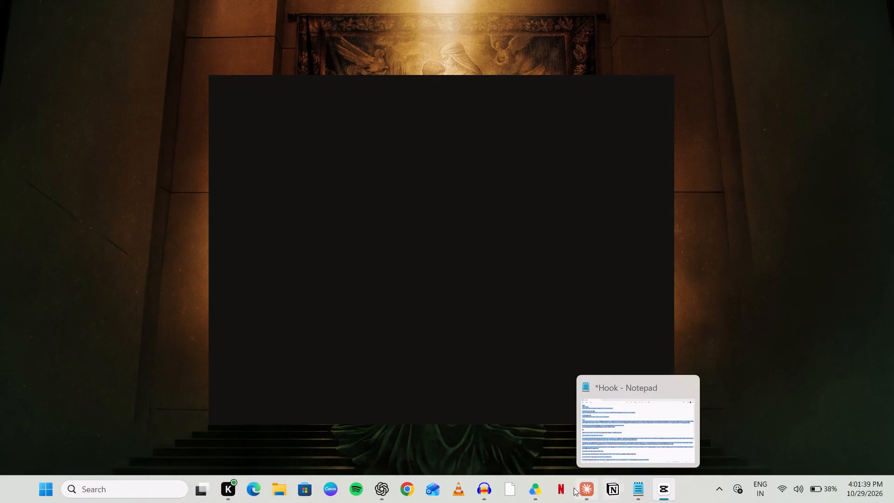
Switch to Audacity and export the entire 50min.m4a project to the computer as an MP3 named 50.m4a.mp3 in the AUDIO folder.
left_click(482, 493)
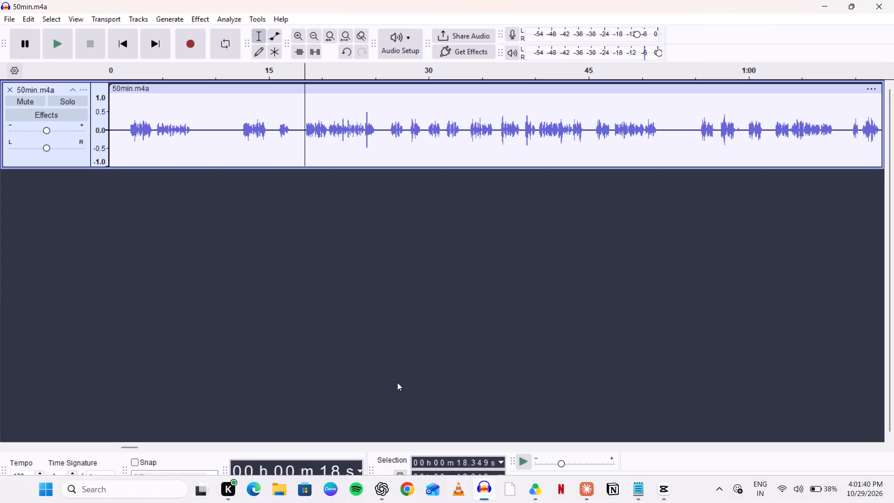
left_click(6, 19)
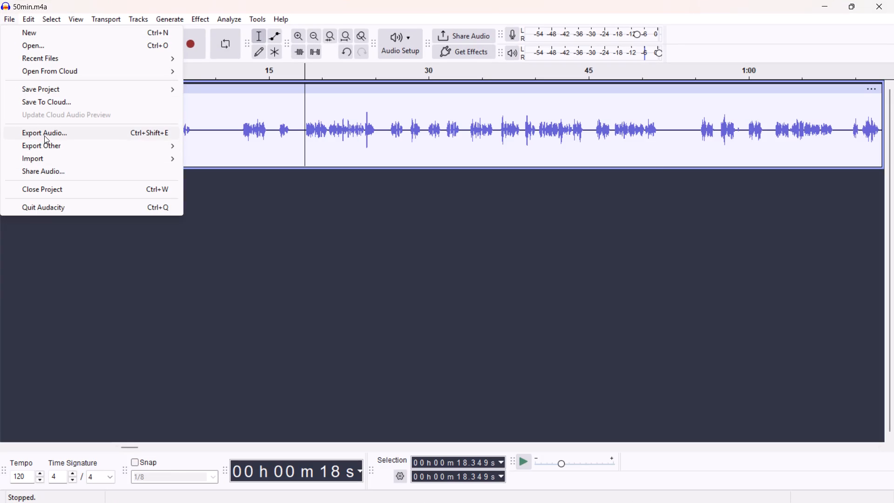
left_click(44, 136)
left_click(485, 374)
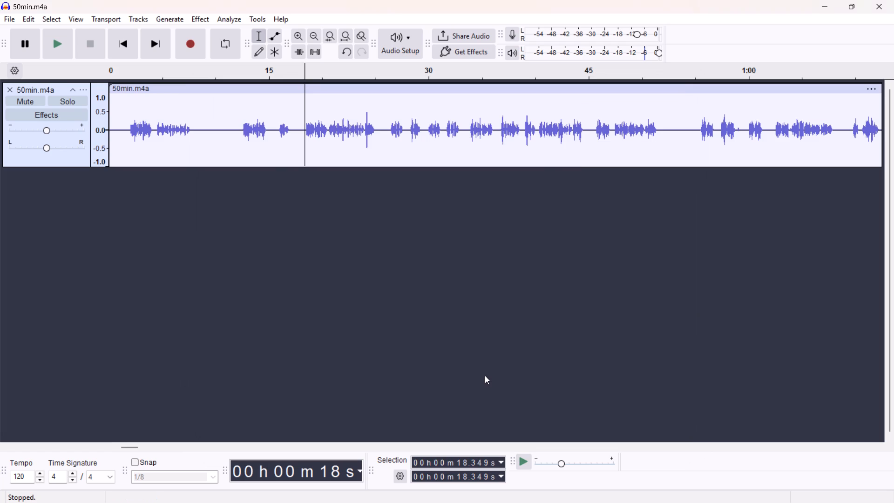
left_click(387, 144)
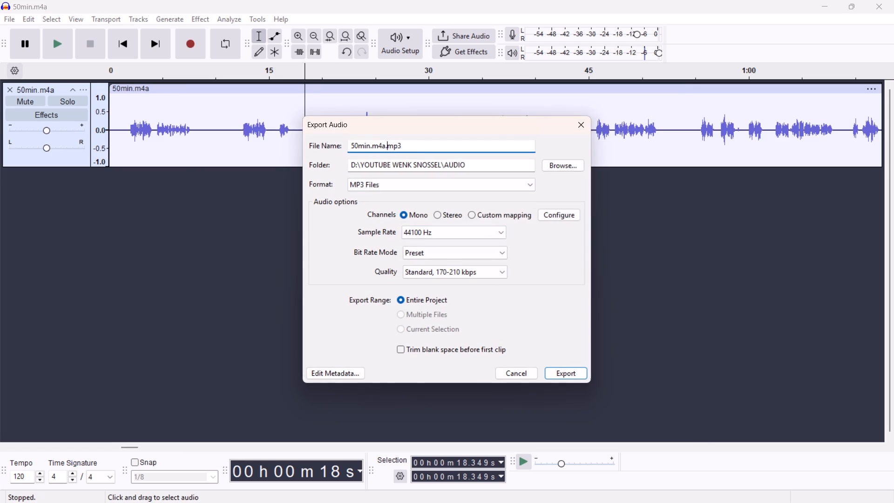
left_click(382, 145)
left_click(369, 145)
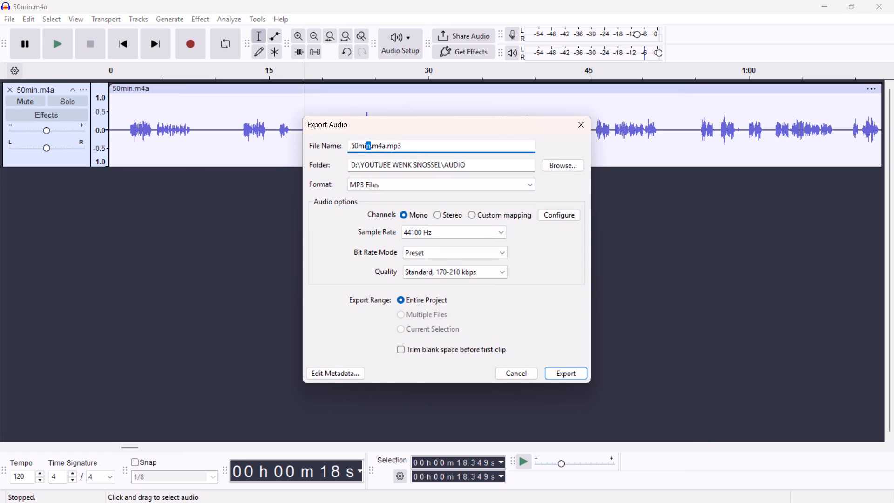
left_click(374, 145)
left_click(370, 143)
key("BackSpace")
key("BackSpace")
key("BackSpace")
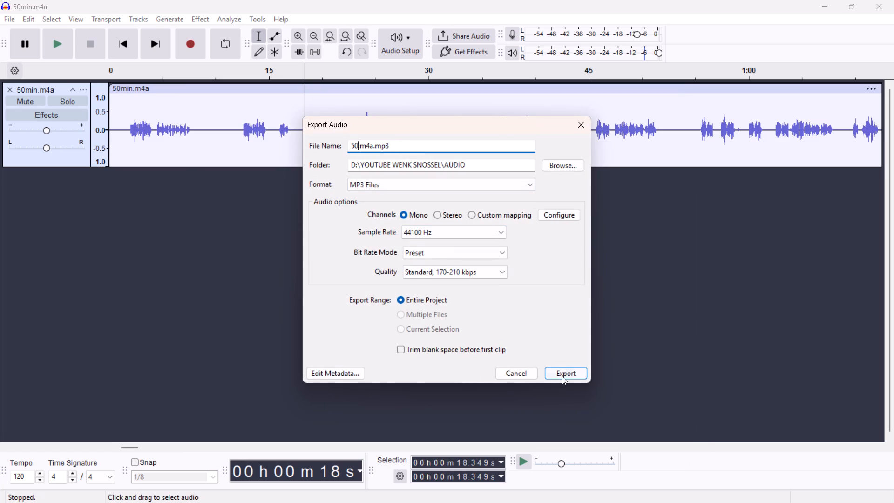
left_click(564, 369)
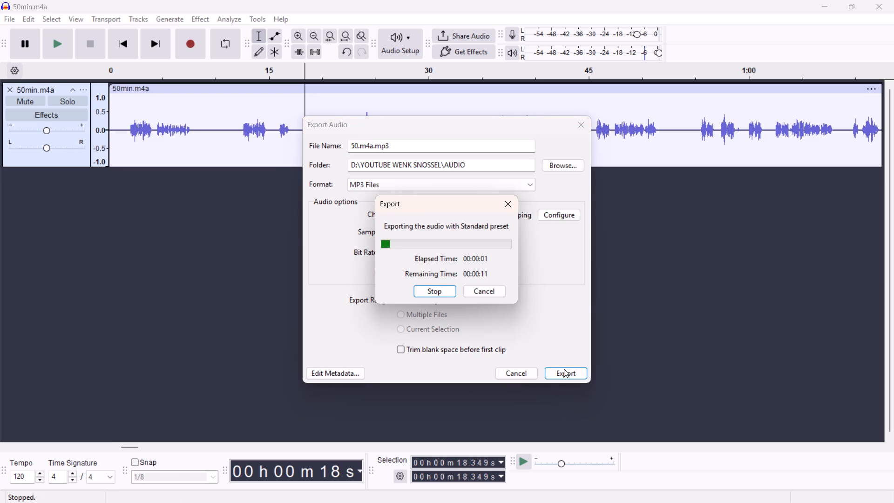
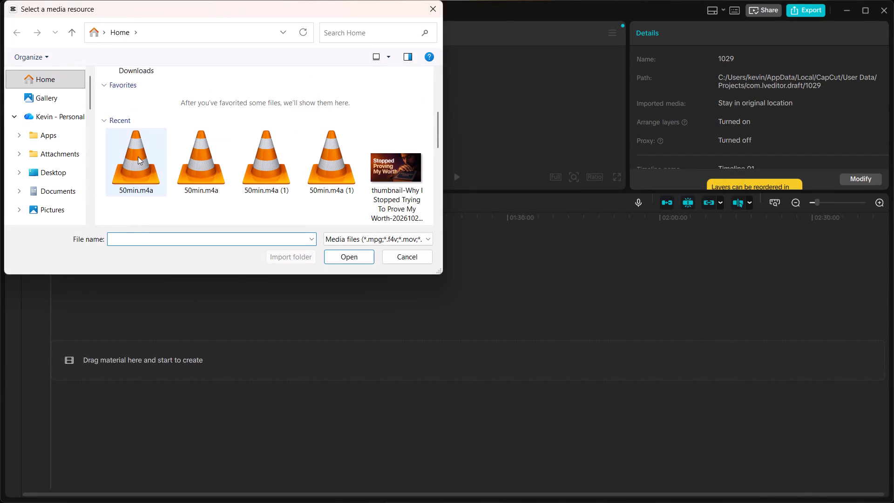
Search the Home location for 50 and import the 24.8 MB 50min.m4a audio file into the project media.
left_click(138, 156)
scroll(371, 144, "up", 6)
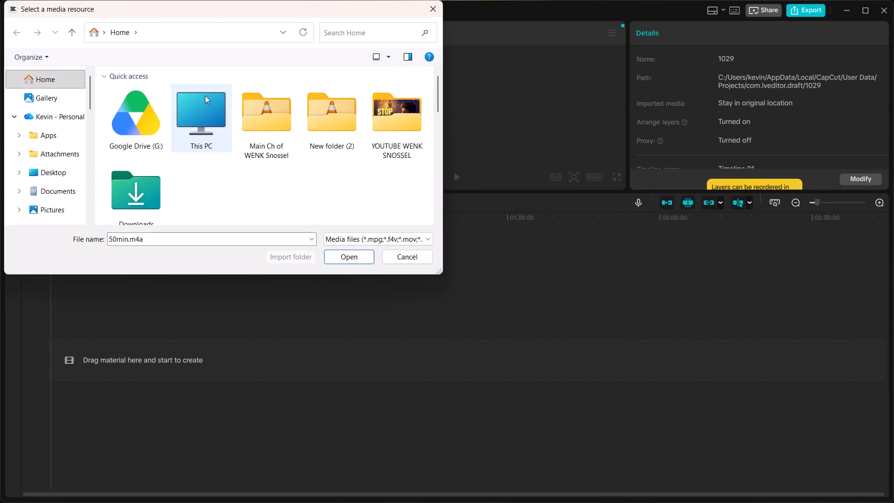
left_click(55, 98)
left_click(54, 81)
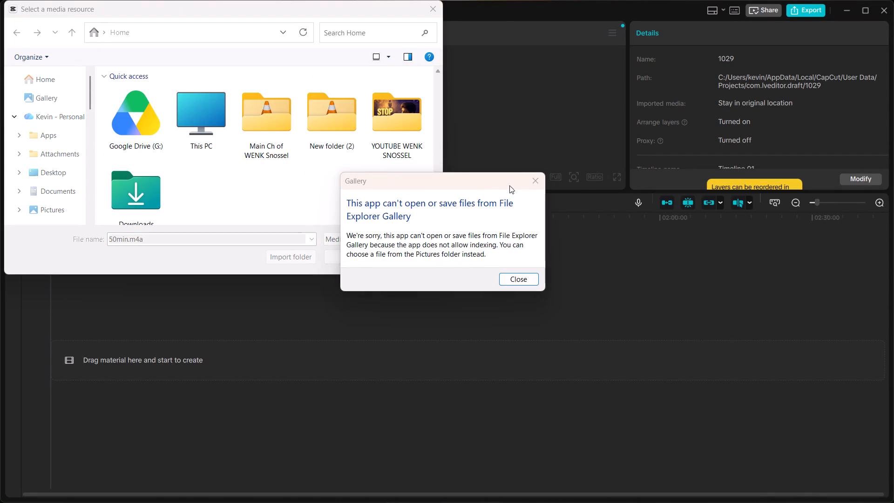
left_click(529, 183)
left_click(38, 76)
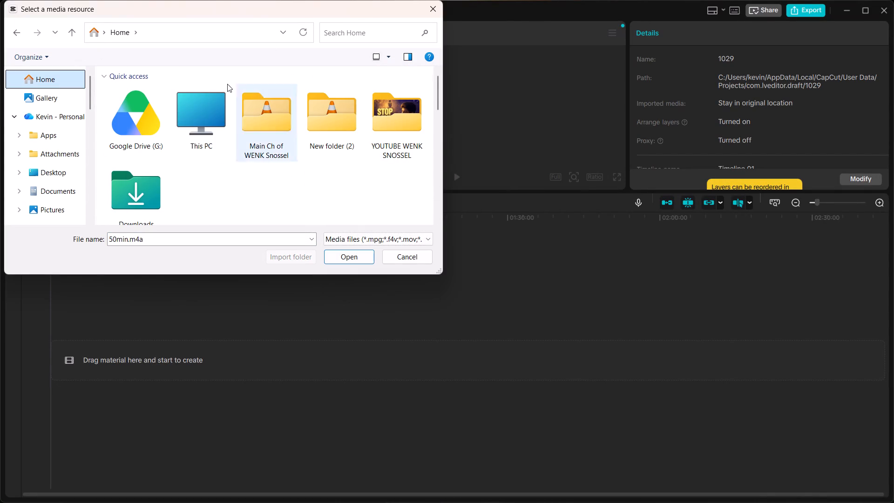
scroll(144, 109, "down", 4)
scroll(156, 112, "up", 1)
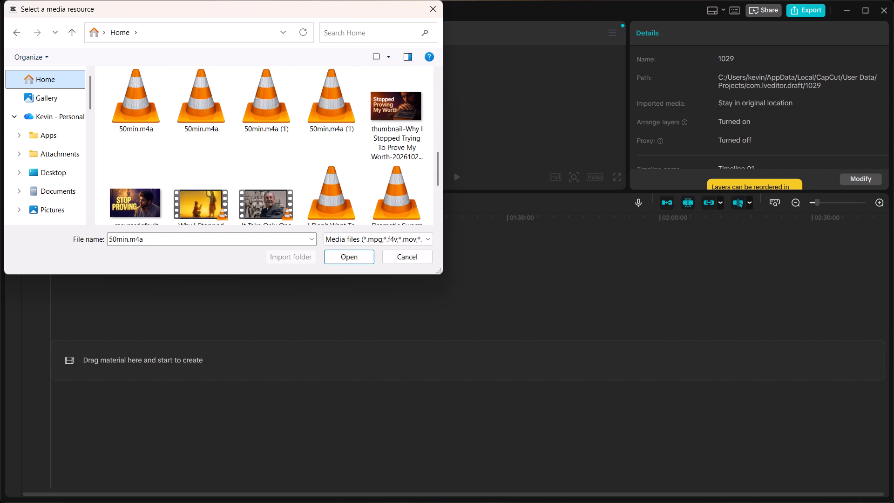
left_click(344, 27)
left_click(344, 37)
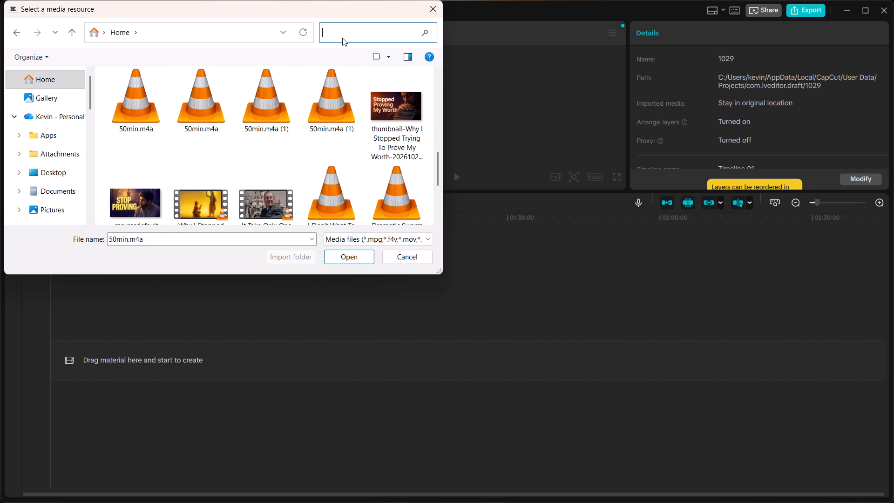
type("50")
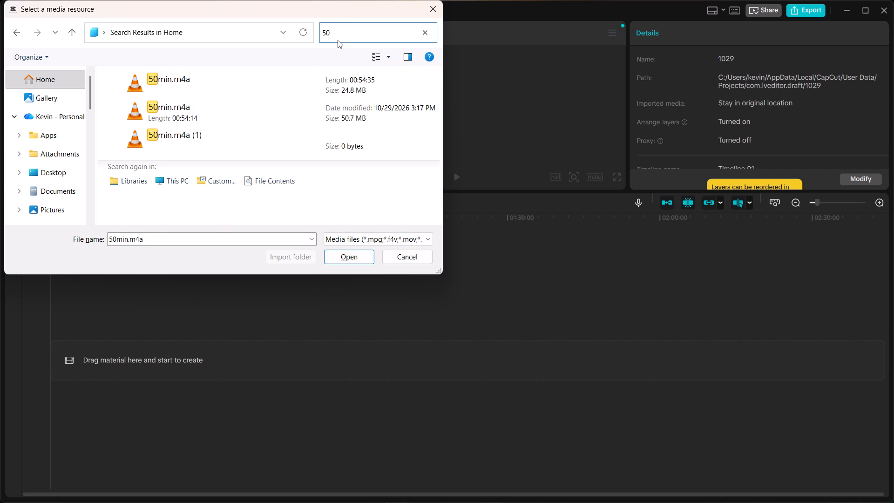
scroll(338, 40, "up", 1)
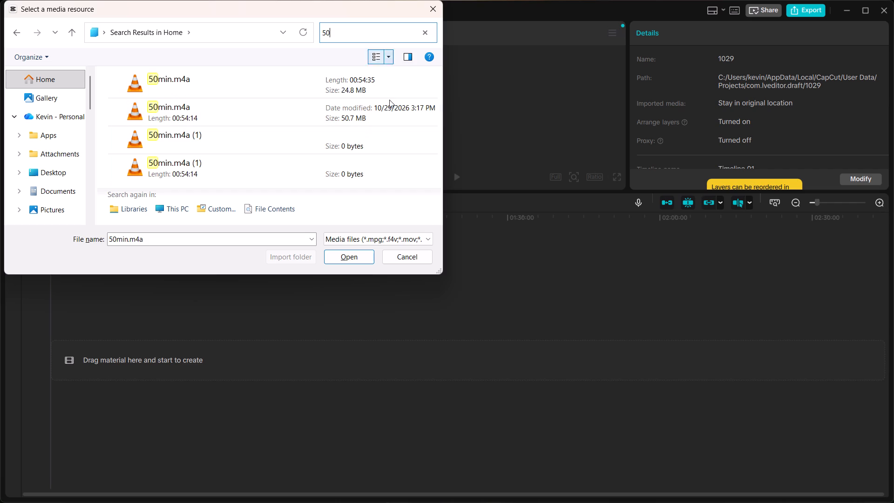
scroll(370, 118, "up", 7)
left_click(306, 76)
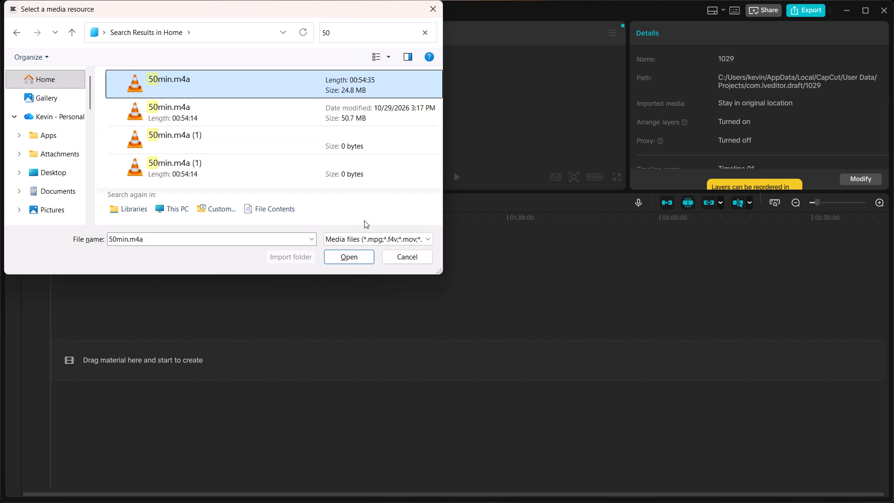
left_click(359, 262)
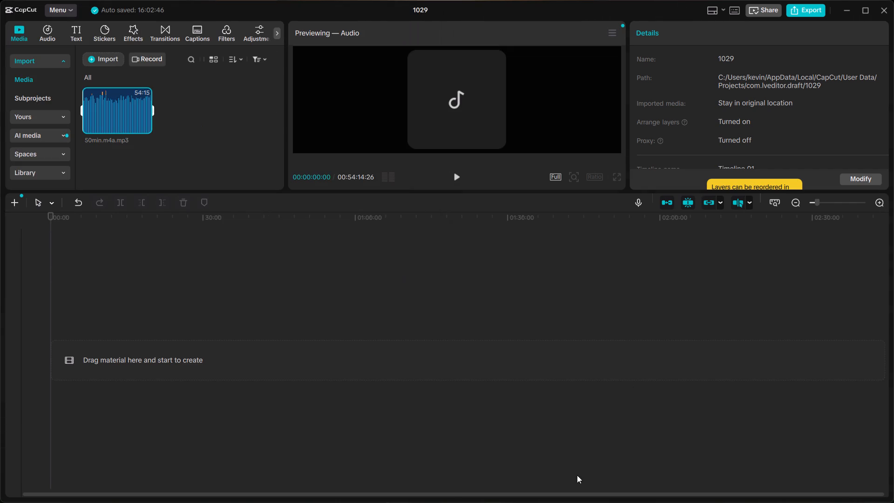
Place the imported 50min.m4a.mp3 clip at the start of the empty timeline.
left_click_drag(103, 102, 108, 223)
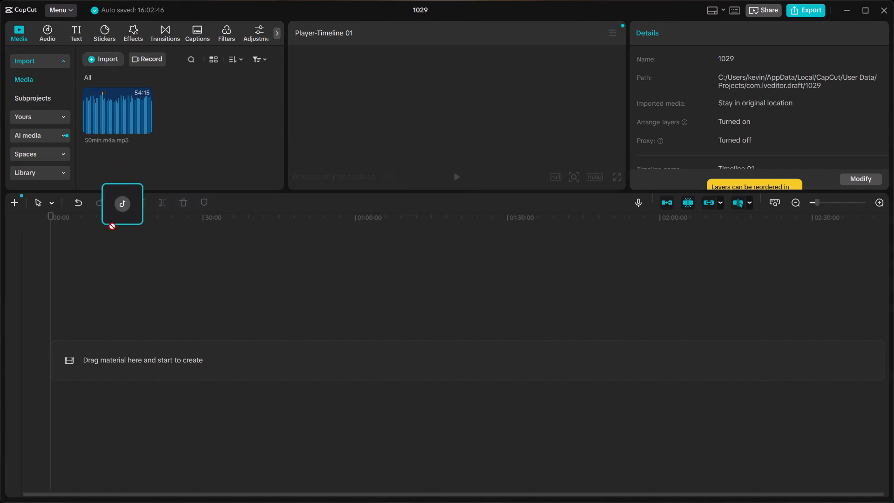
left_click_drag(108, 223, 79, 346)
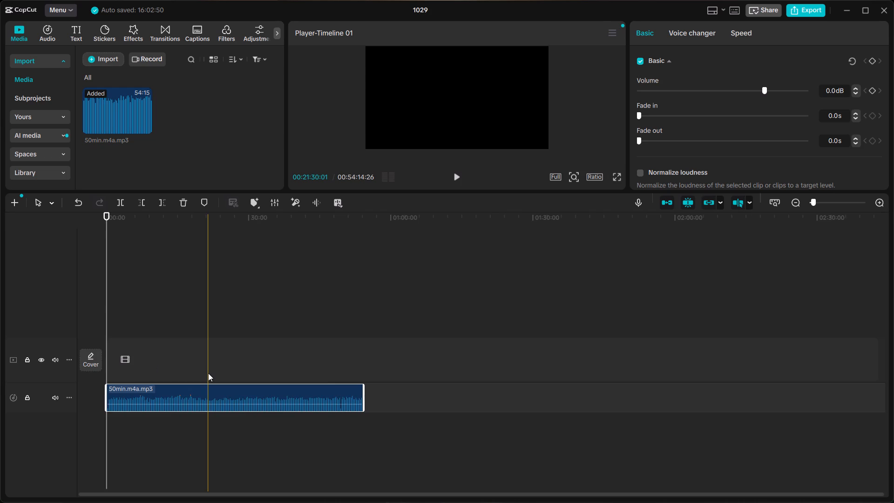
Play back the 50min.m4a.mp3 clip from its beginning, and again from about 00:05:30, to check the audio.
scroll(208, 373, "up", 13, "ctrl")
scroll(208, 374, "up", 12, "ctrl")
scroll(208, 374, "right", 11)
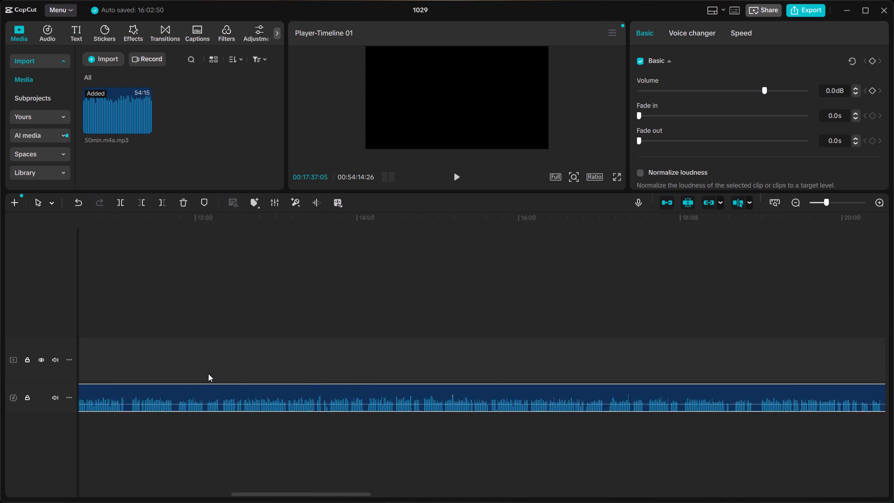
scroll(180, 372, "right", 1)
left_click(109, 352)
key("space")
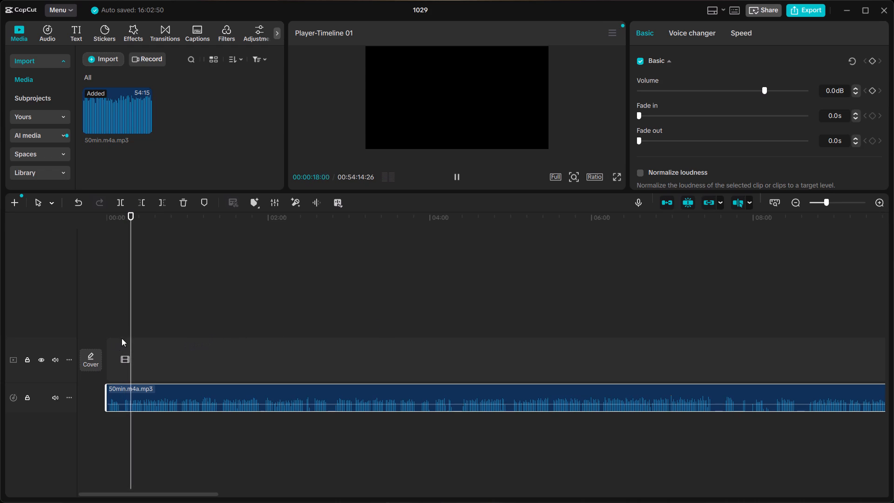
left_click(138, 328)
left_click(134, 325)
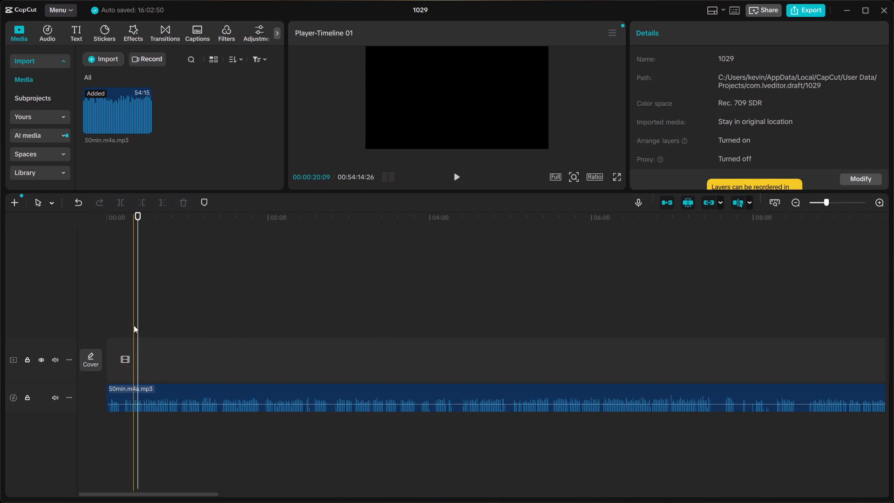
key("space")
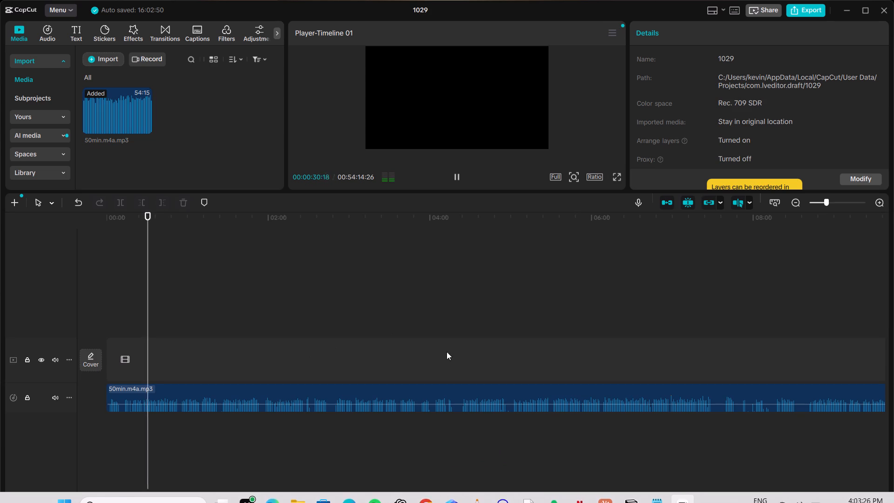
left_click(554, 324)
key("space")
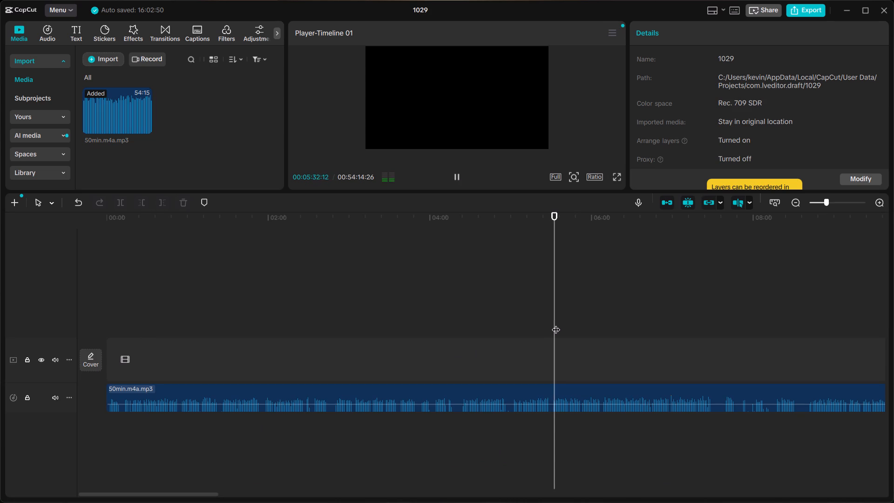
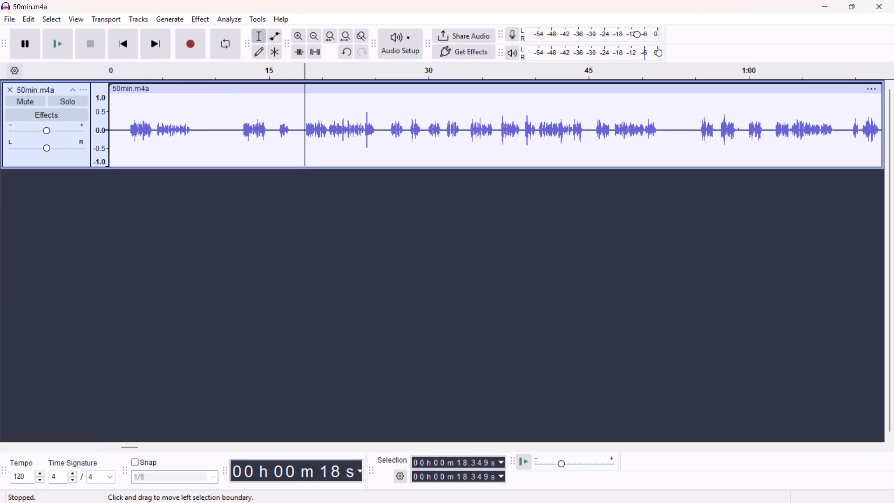
Undo the last normalization of the 50min.m4a track and briefly play it from about 2 seconds.
key("ctrl+z")
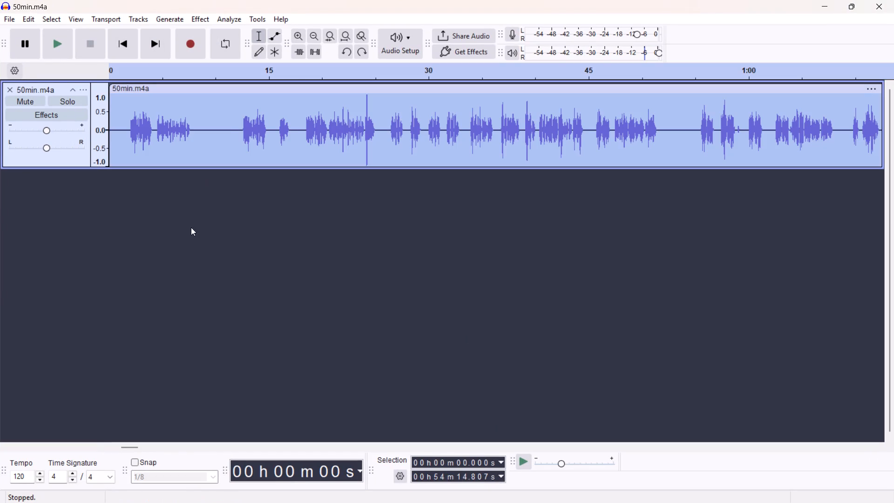
left_click(191, 227)
left_click(130, 106)
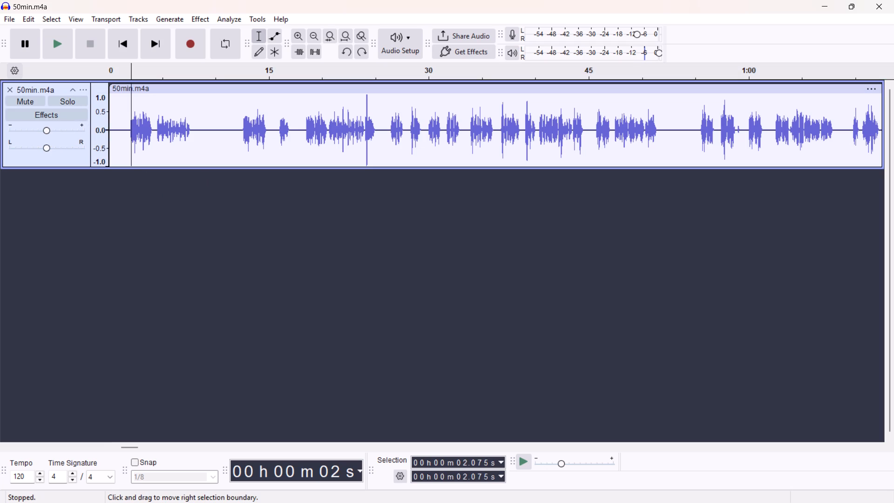
key("space")
key("space")
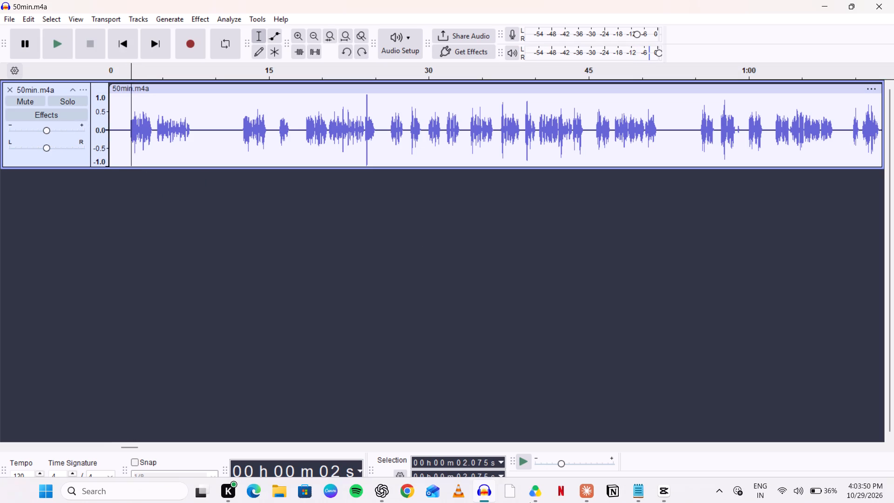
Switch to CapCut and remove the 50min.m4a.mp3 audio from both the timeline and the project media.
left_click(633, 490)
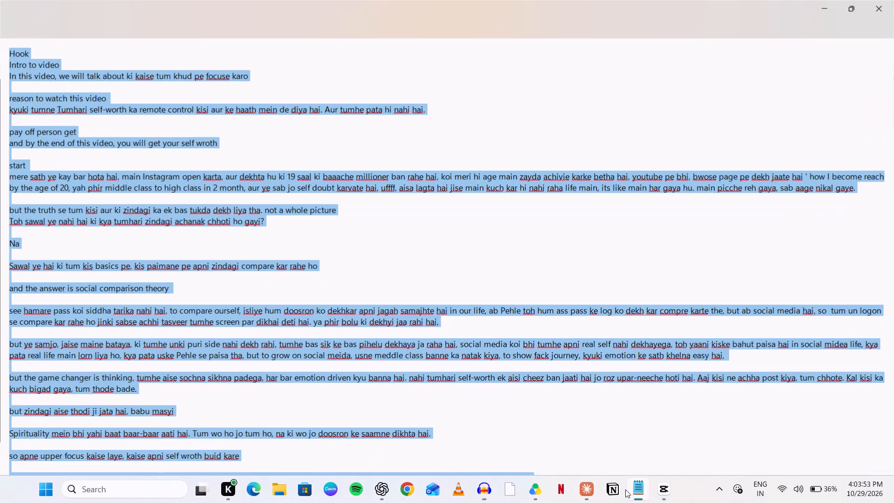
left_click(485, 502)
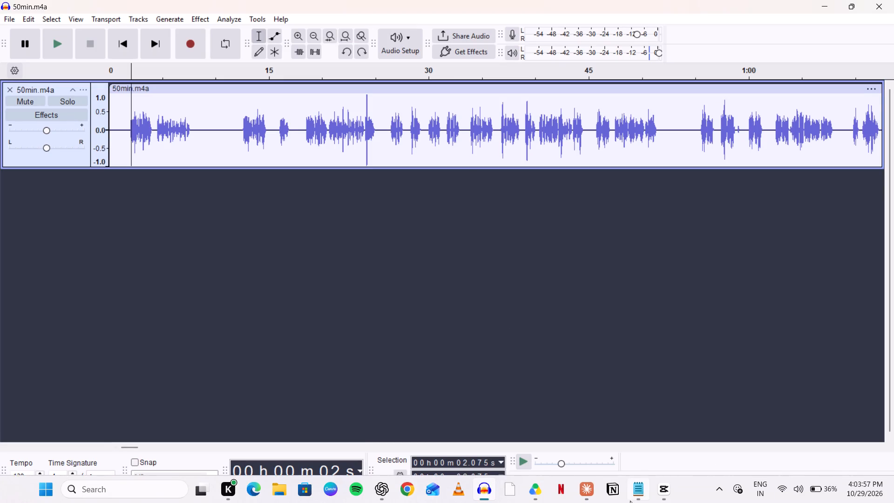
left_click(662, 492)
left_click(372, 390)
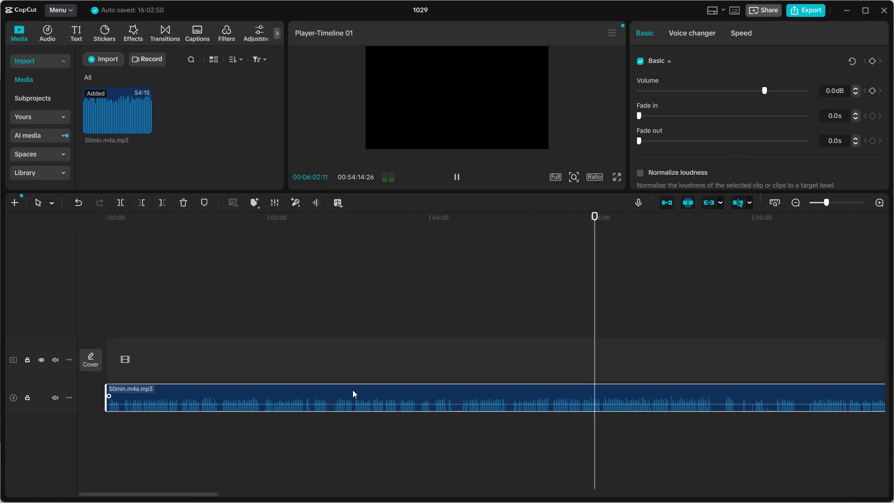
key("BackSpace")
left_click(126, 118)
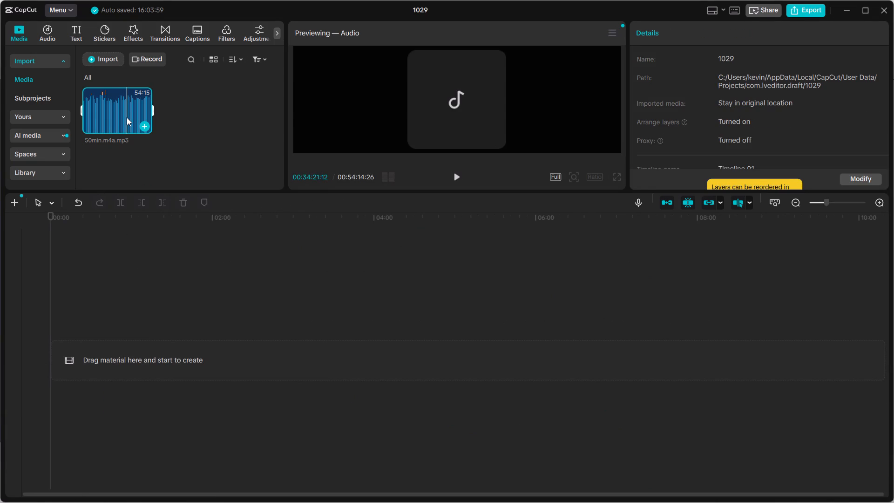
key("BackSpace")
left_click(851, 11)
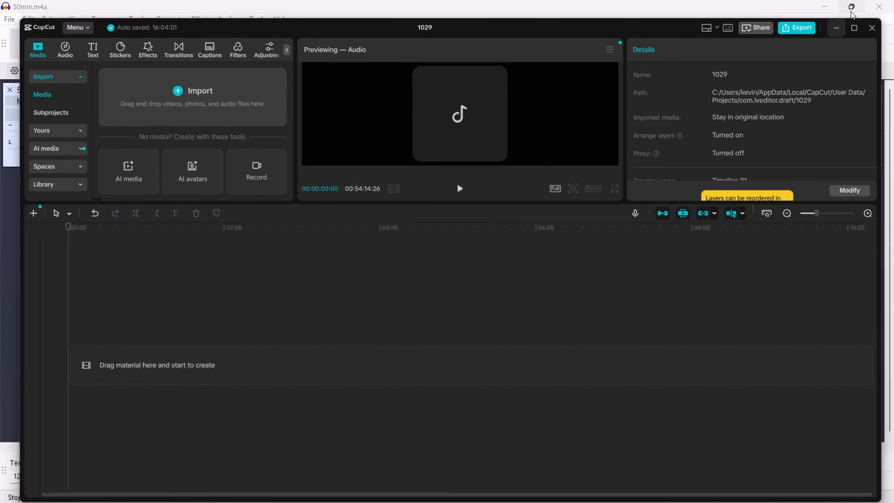
Back in Audacity, play the 50min.m4a track from about 1.5 seconds and again from about 18 seconds.
left_click(124, 104)
key("space")
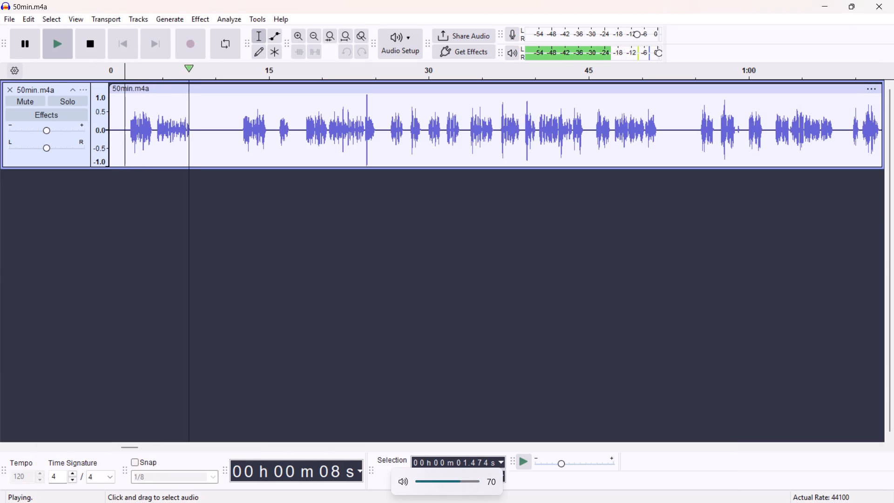
left_click(291, 90)
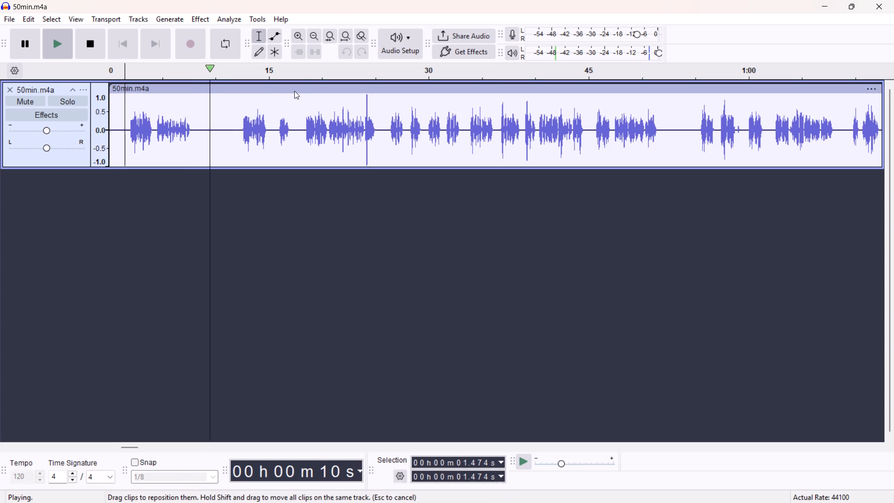
left_click(299, 91)
left_click(304, 102)
key("space")
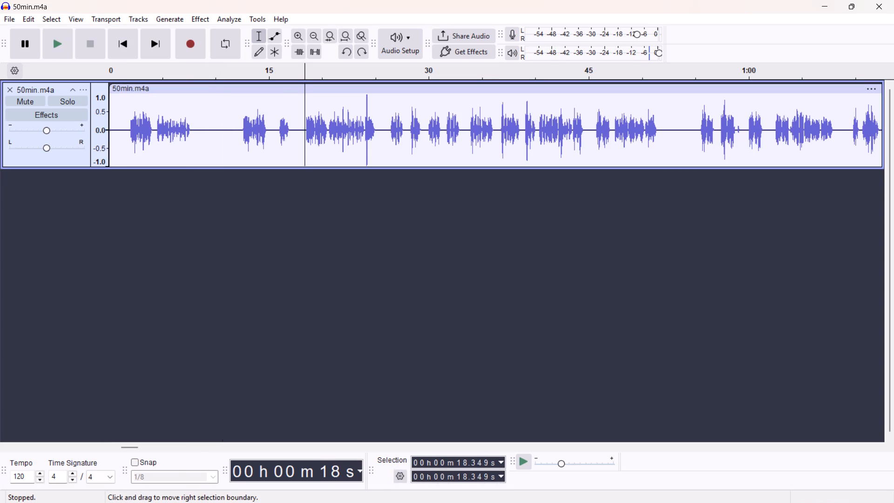
key("space")
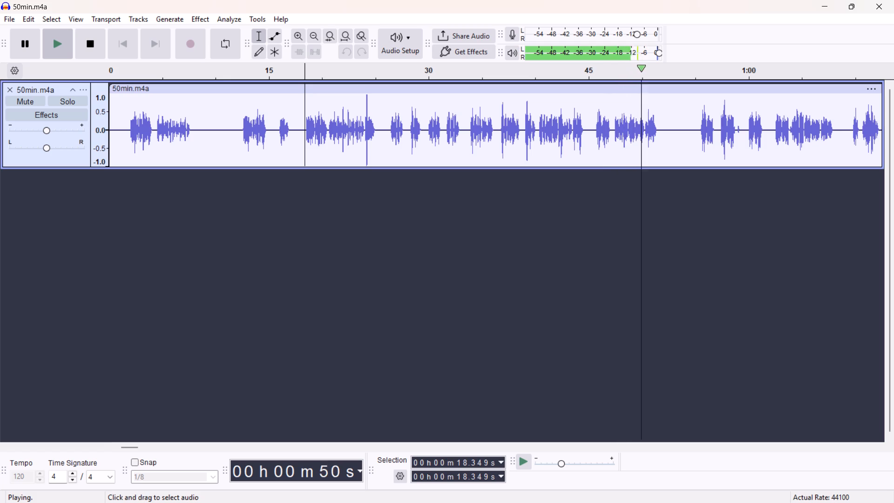
key("space")
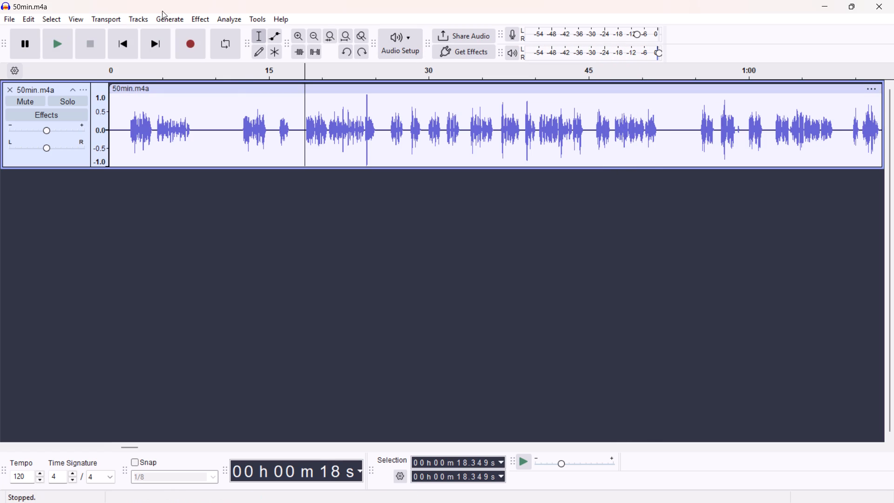
Normalize the whole 50min.m4a clip to a peak amplitude of -0.0 dB.
left_click(210, 87)
left_click(198, 16)
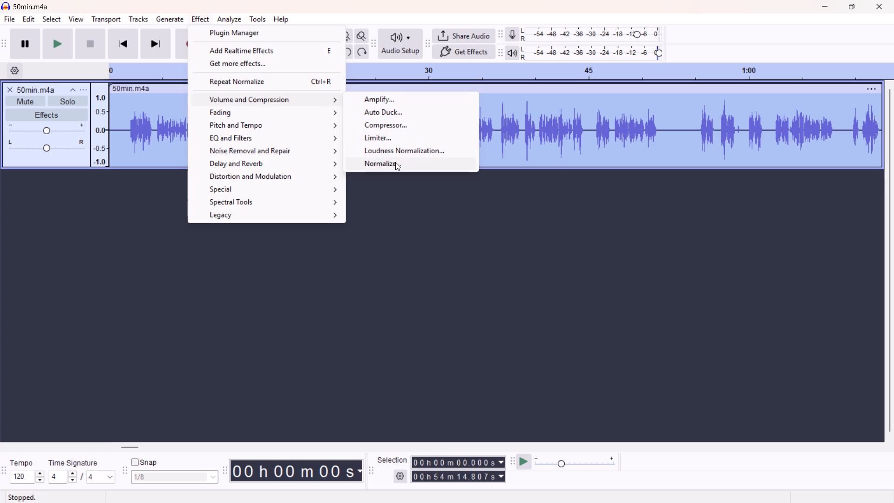
left_click(395, 162)
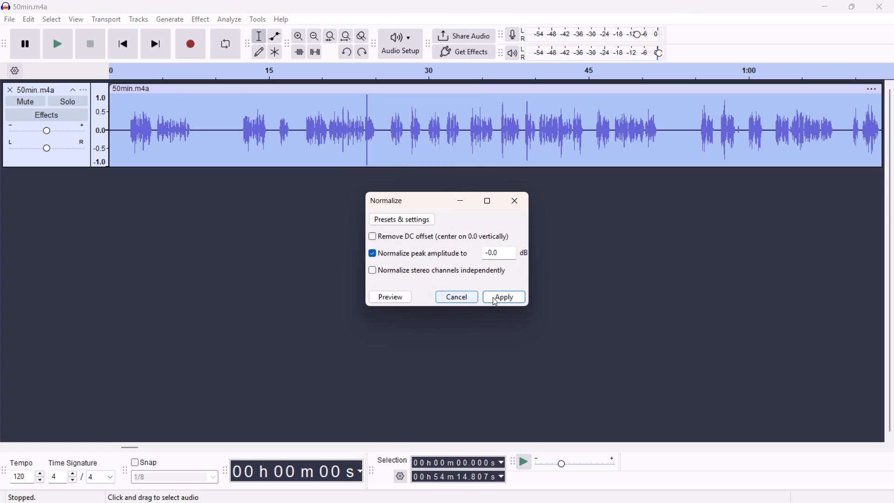
left_click(498, 296)
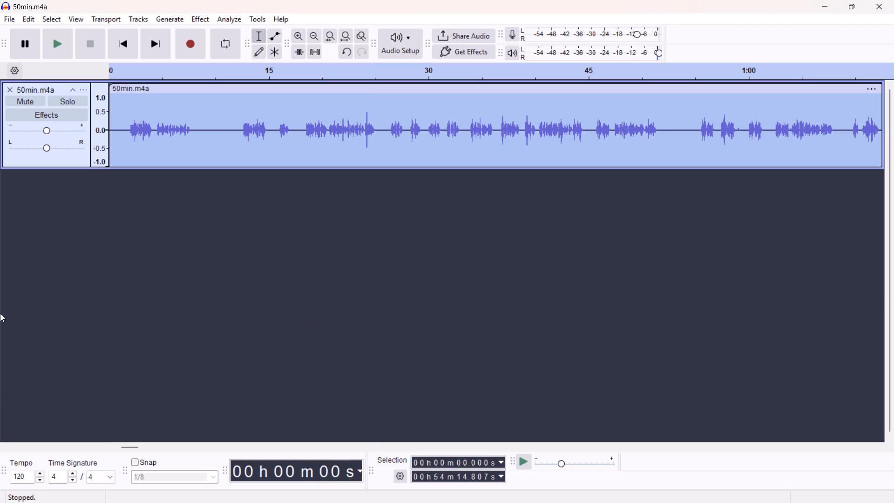
Play the normalized track from about 18 seconds to check its sound.
left_click(303, 97)
key("space")
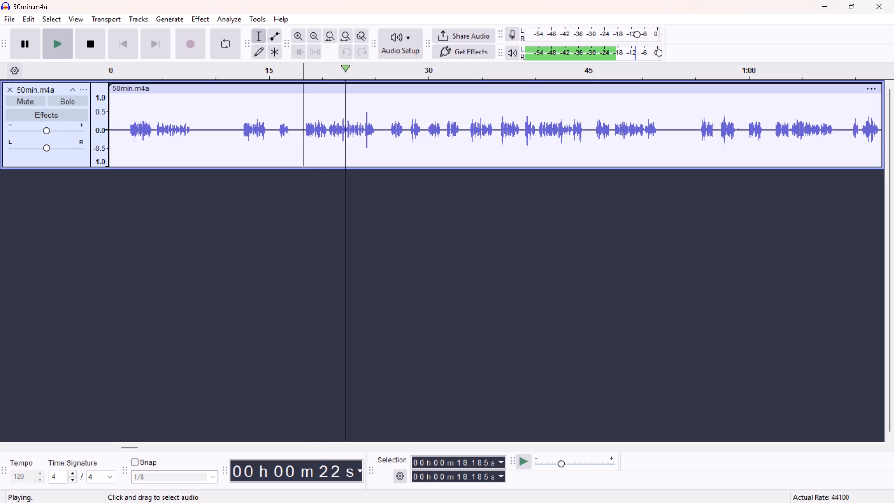
key("space")
Apply Loudness Normalization to the whole 50min.m4a clip, with perceived loudness at -23.0 LUFS and mono treated as dual-mono.
left_click(199, 21)
left_click(166, 167)
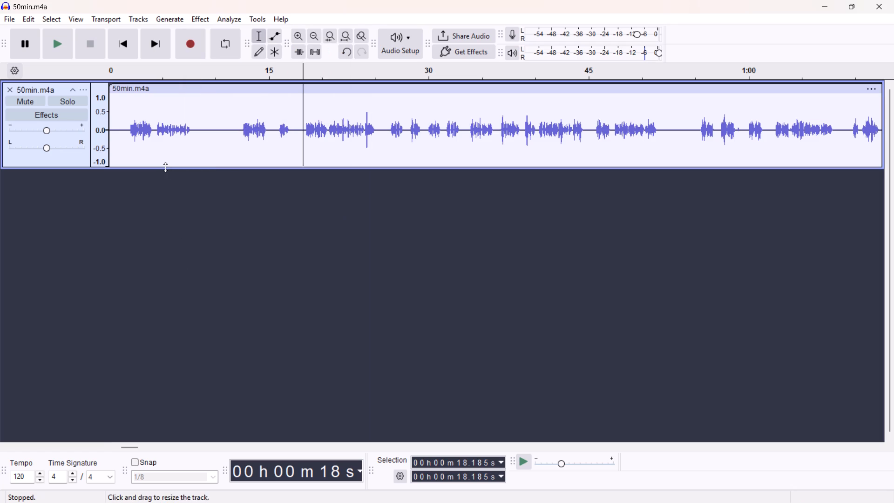
left_click(162, 90)
left_click(198, 16)
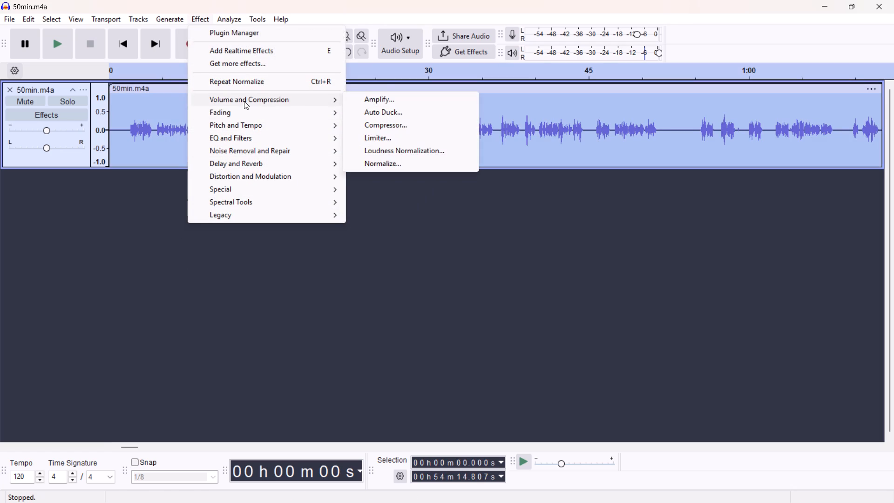
left_click(376, 155)
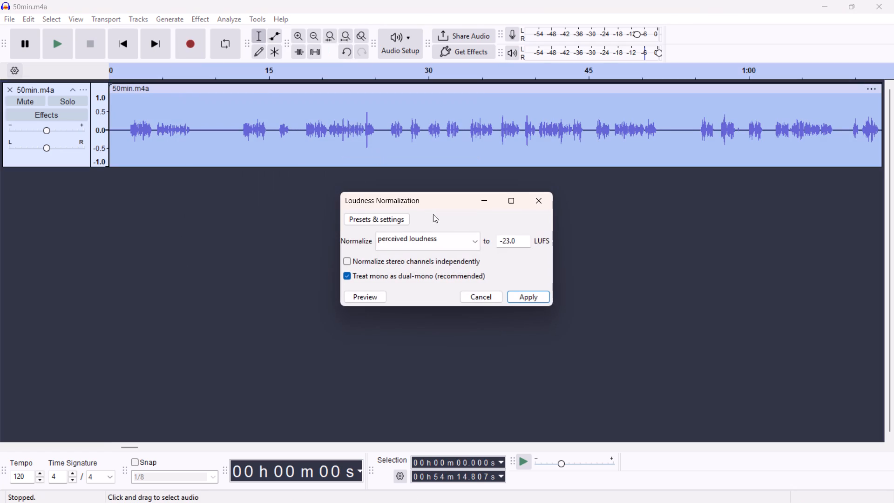
left_click(519, 295)
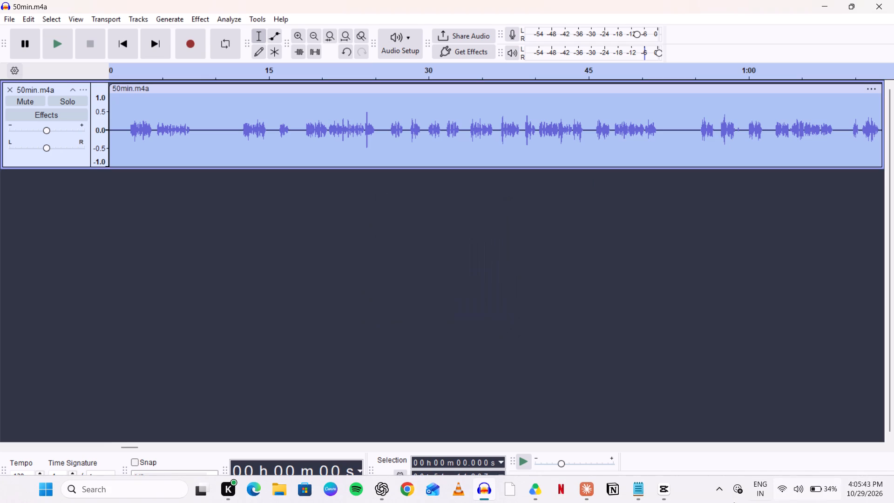
Play the 50min.m4a track from about 18 seconds and again from about 2 seconds to check its loudness.
left_click(376, 325)
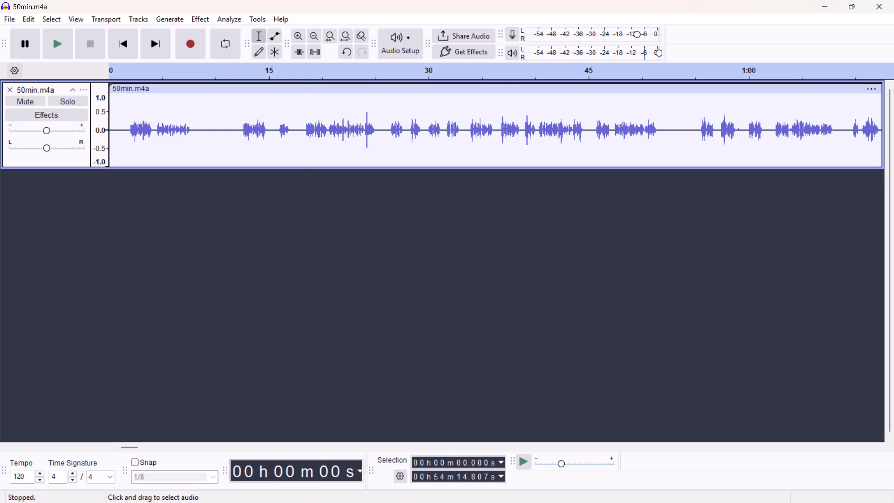
left_click(304, 110)
key("space")
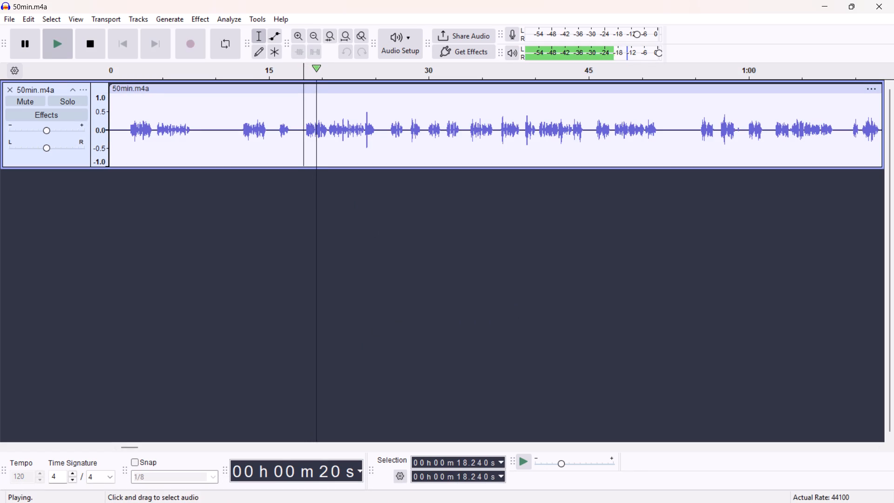
left_click(246, 102)
key("space")
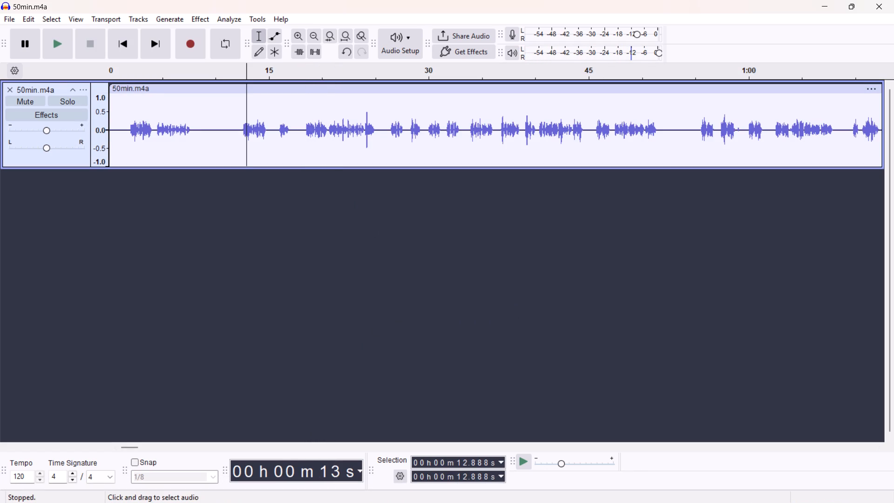
left_click(129, 107)
key("space")
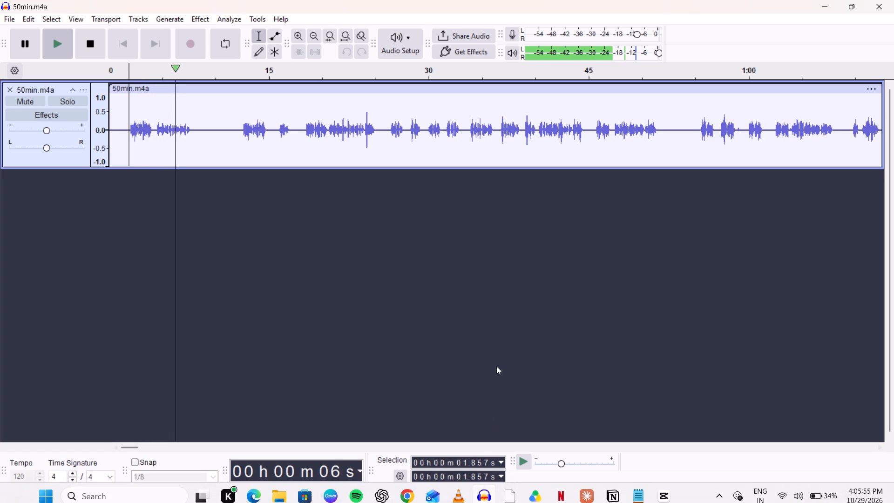
left_click(786, 487)
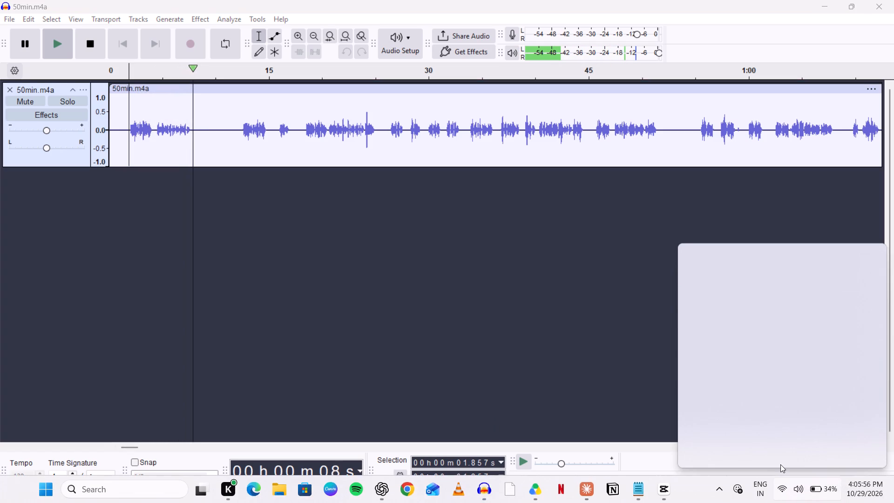
left_click(579, 347)
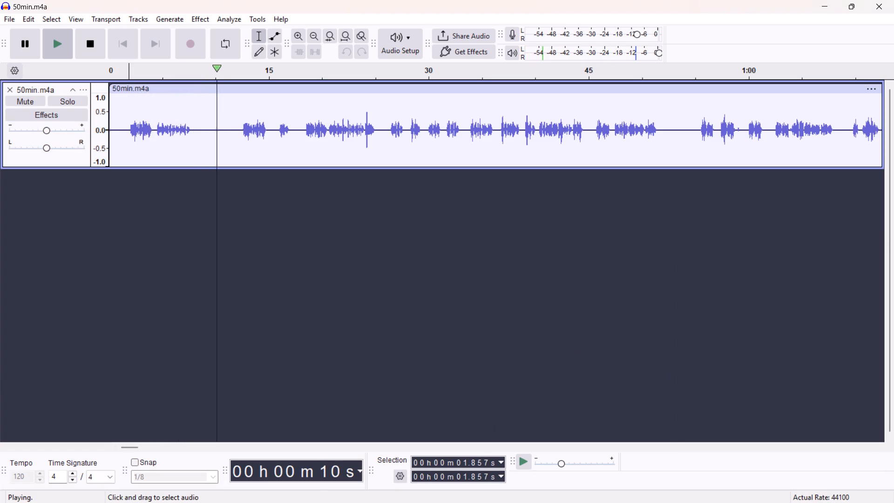
key("space")
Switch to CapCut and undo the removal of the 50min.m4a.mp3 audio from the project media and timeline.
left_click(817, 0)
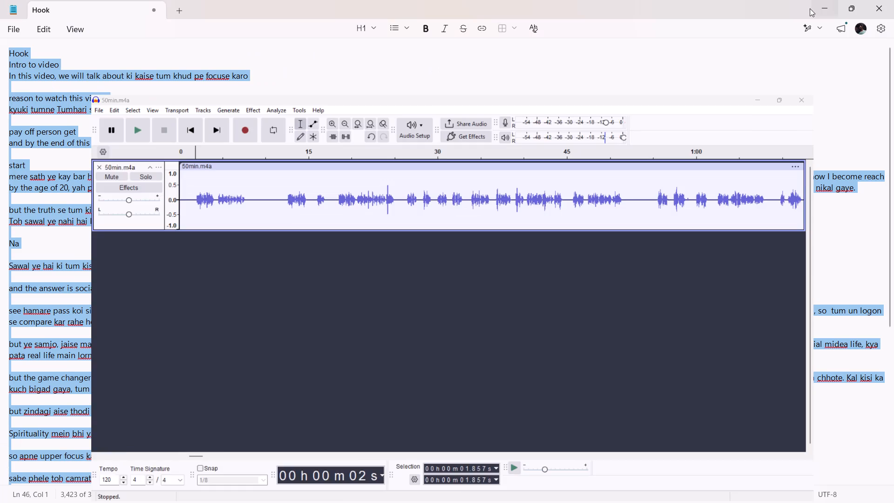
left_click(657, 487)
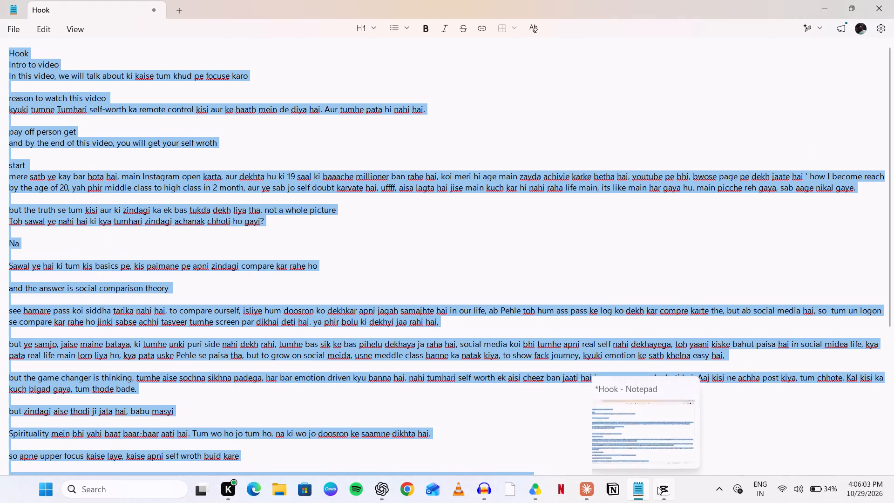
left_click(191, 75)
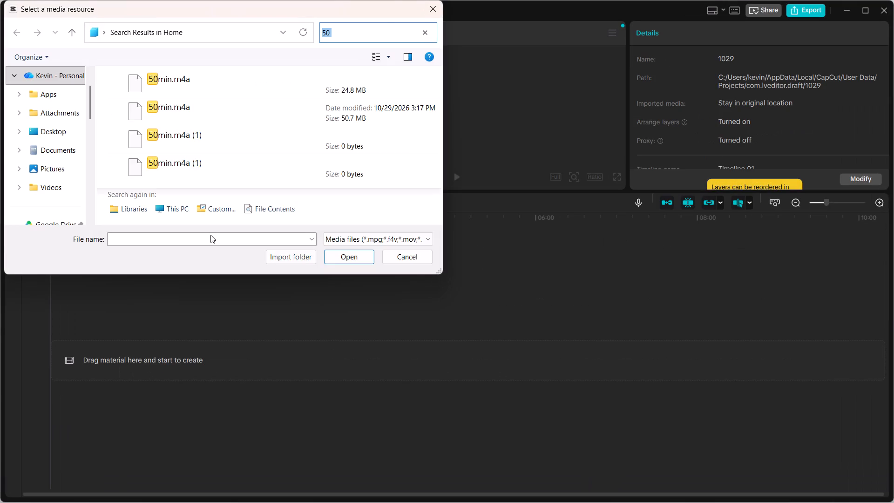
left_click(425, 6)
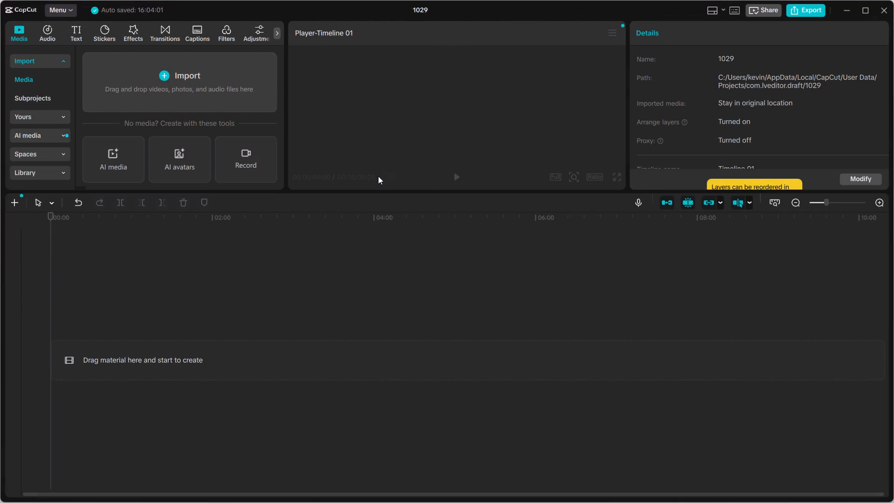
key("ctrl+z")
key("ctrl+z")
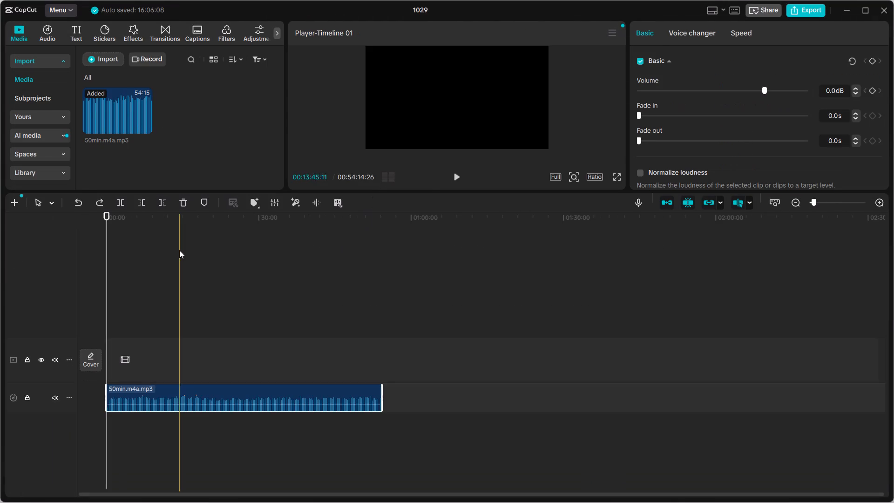
Play back the 50min.m4a.mp3 clip from near its start and again from about 00:13:55 to check the audio.
scroll(178, 252, "up", 2, "ctrl")
scroll(171, 258, "right", 1)
scroll(138, 273, "up", 8, "ctrl")
scroll(101, 275, "right", 9)
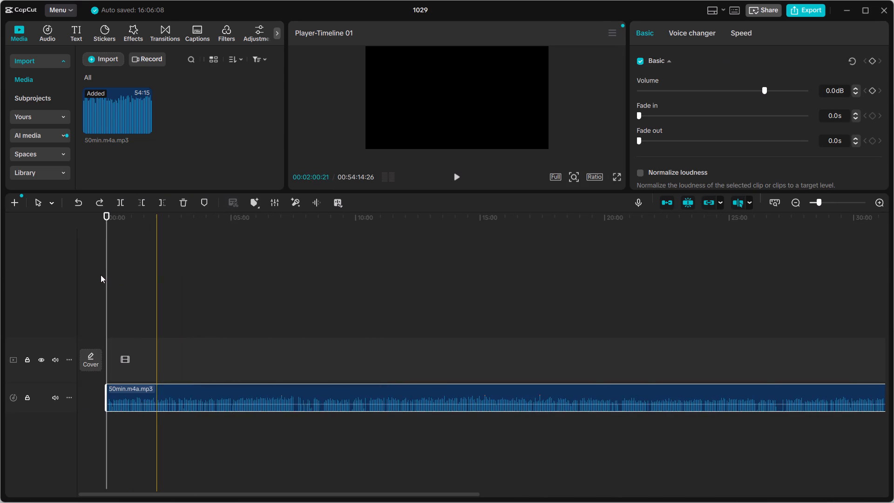
left_click(117, 299)
key("space")
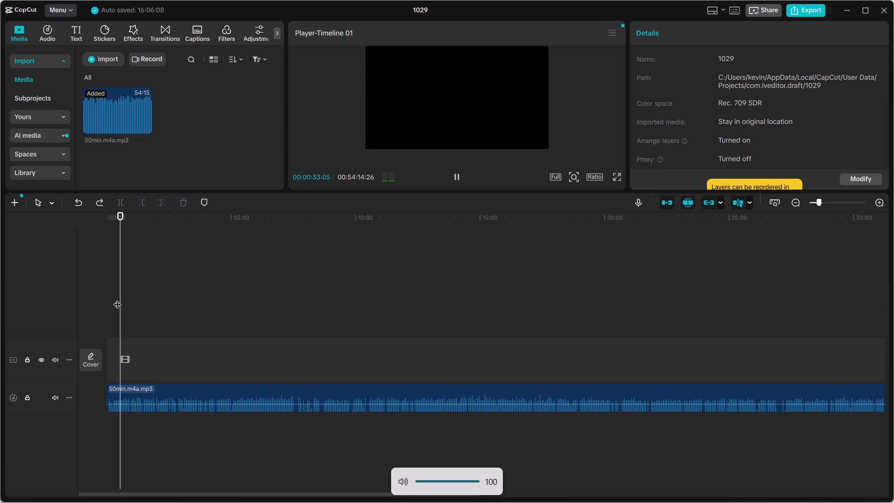
left_click(453, 339)
key("space")
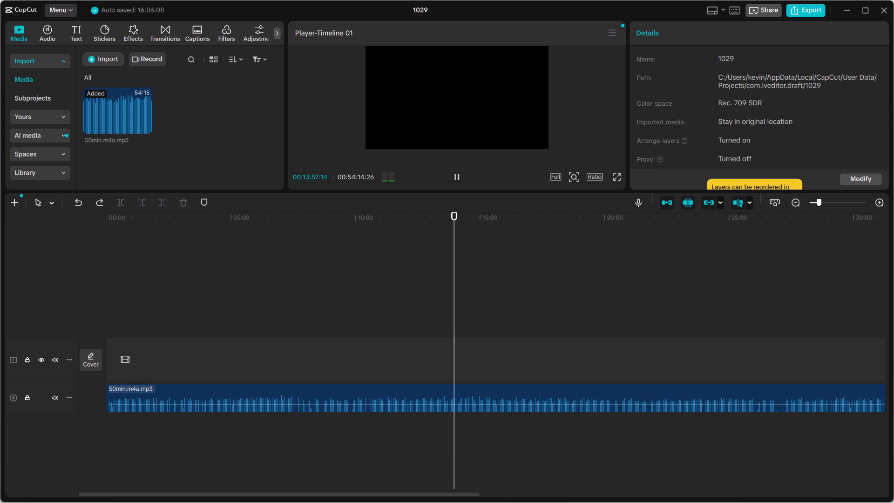
Stop the CapCut playback, then play the recent video It Take Only One Night from File Explorer as an audio reference and close it.
key("space")
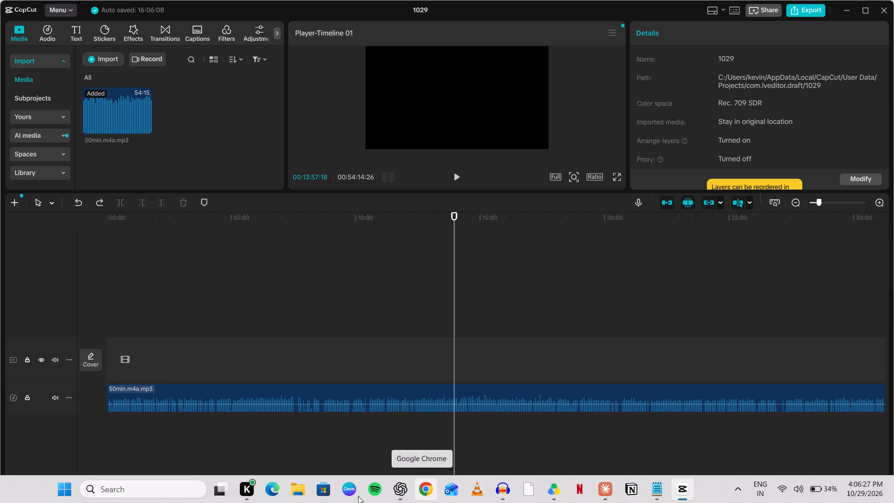
left_click(299, 498)
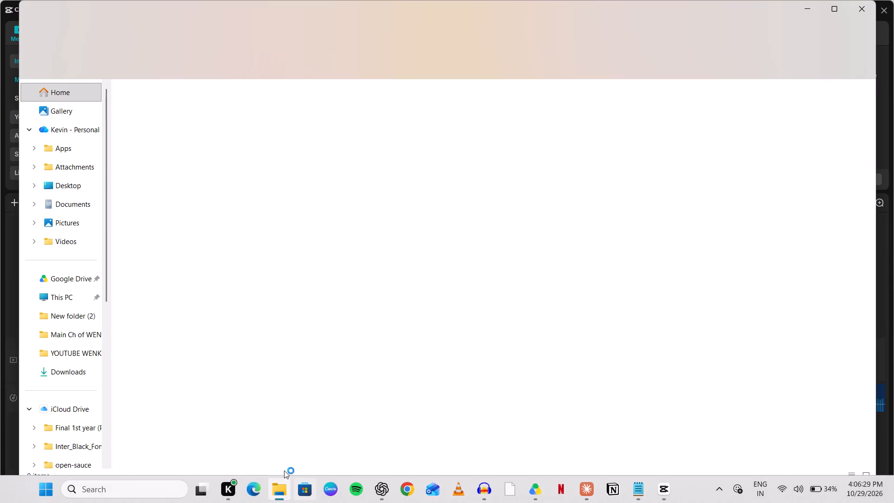
key("space")
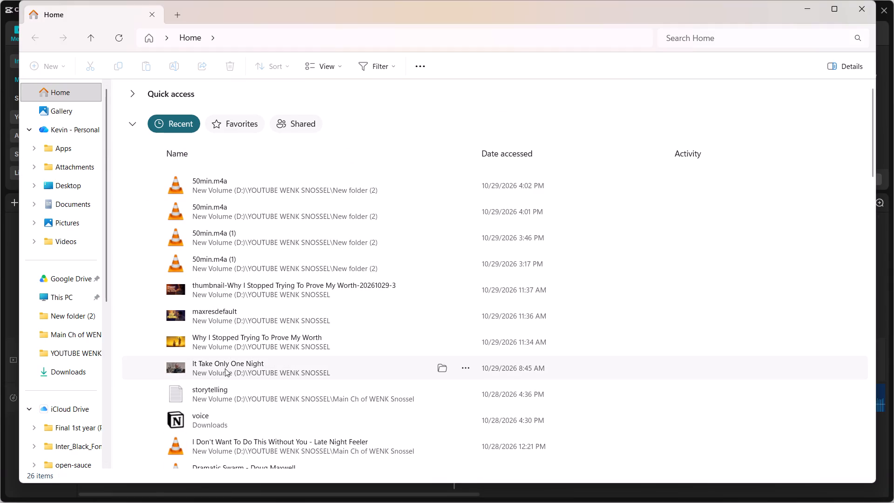
double_click(224, 368)
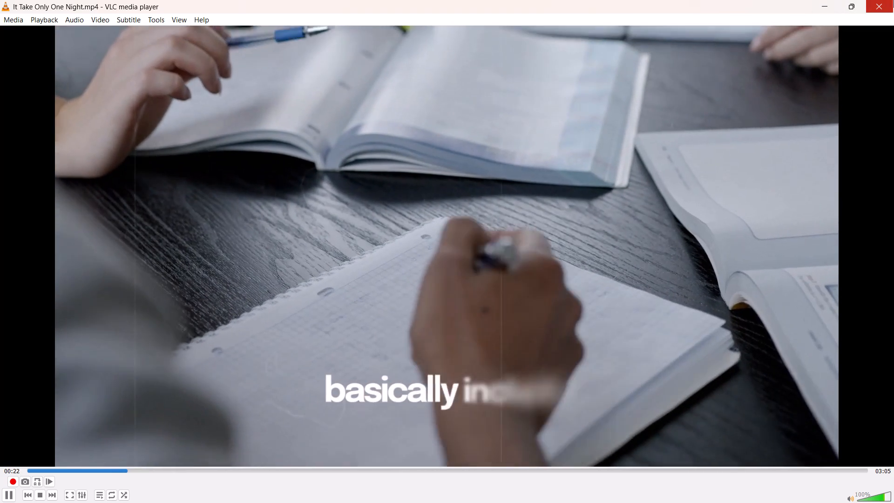
left_click(893, 0)
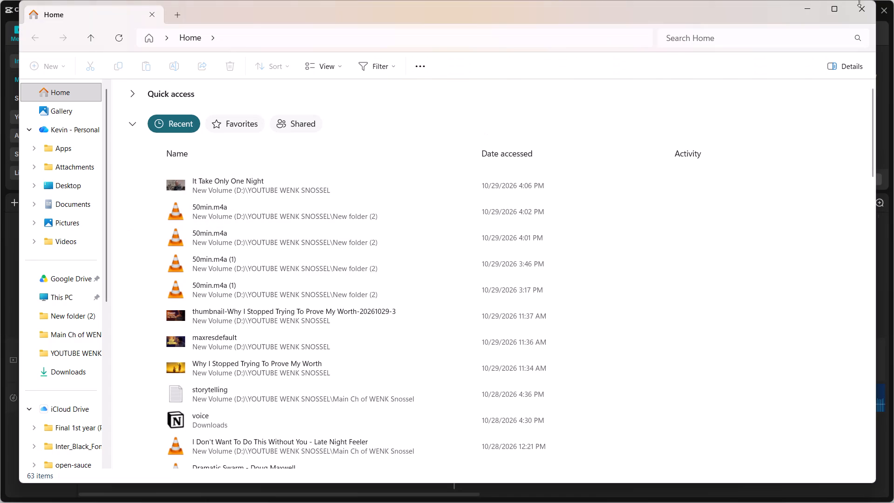
Play the exported 50min.m4a.mp3 from the recent files in VLC to check its sound, and close the player.
double_click(225, 212)
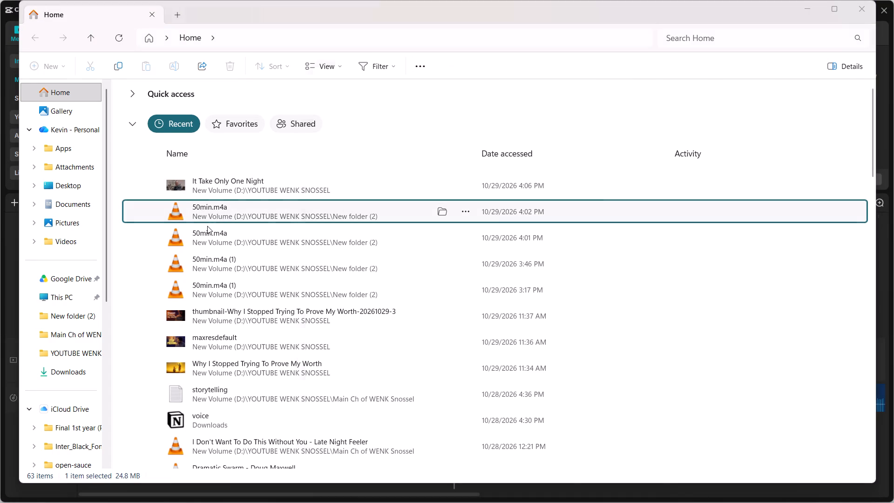
left_click(439, 419)
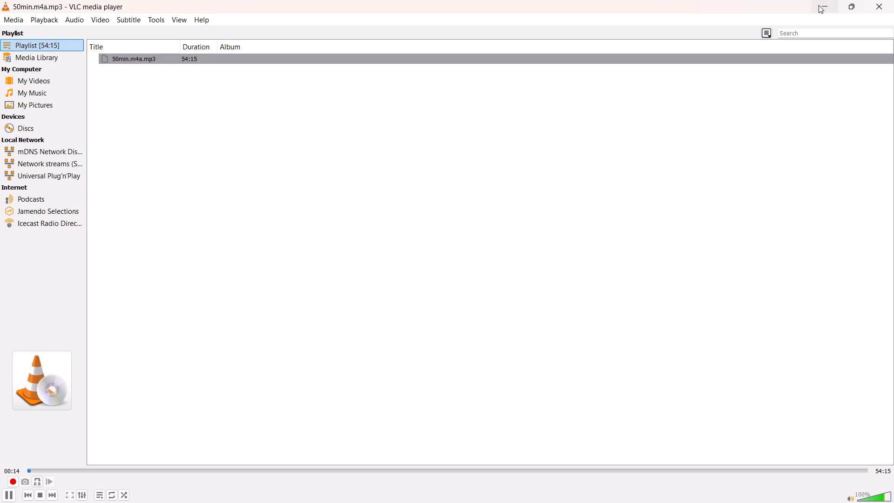
left_click(878, 5)
key("space")
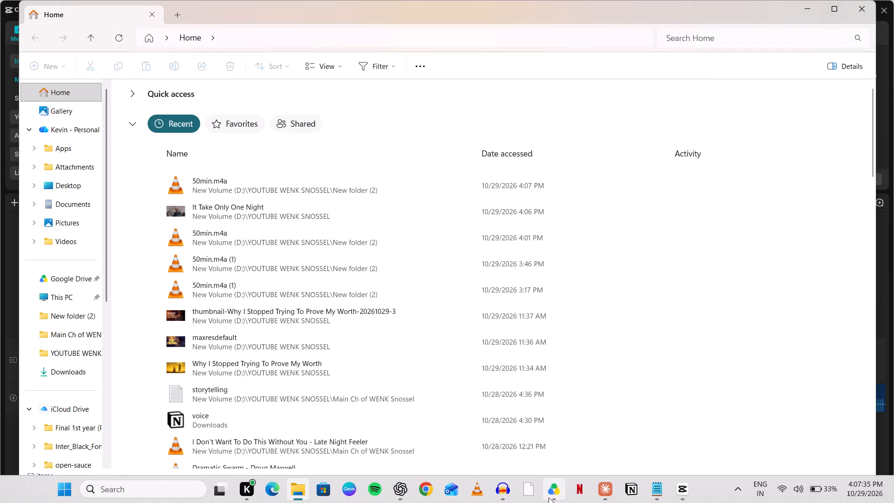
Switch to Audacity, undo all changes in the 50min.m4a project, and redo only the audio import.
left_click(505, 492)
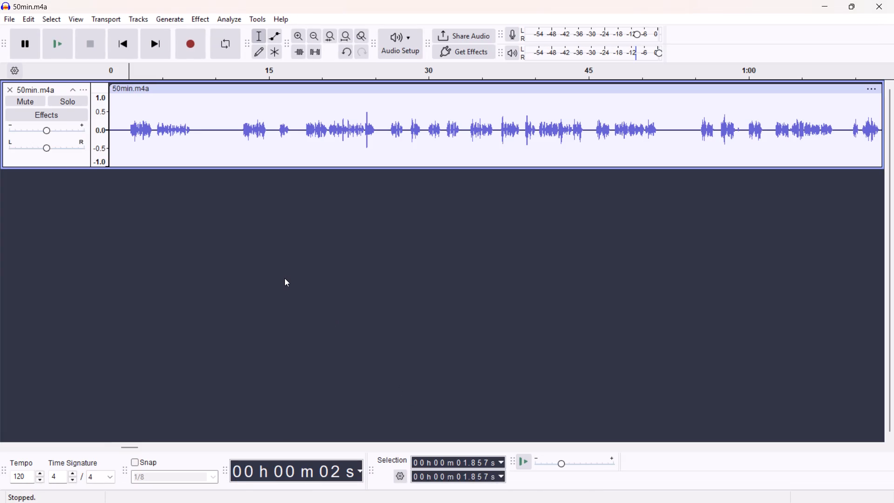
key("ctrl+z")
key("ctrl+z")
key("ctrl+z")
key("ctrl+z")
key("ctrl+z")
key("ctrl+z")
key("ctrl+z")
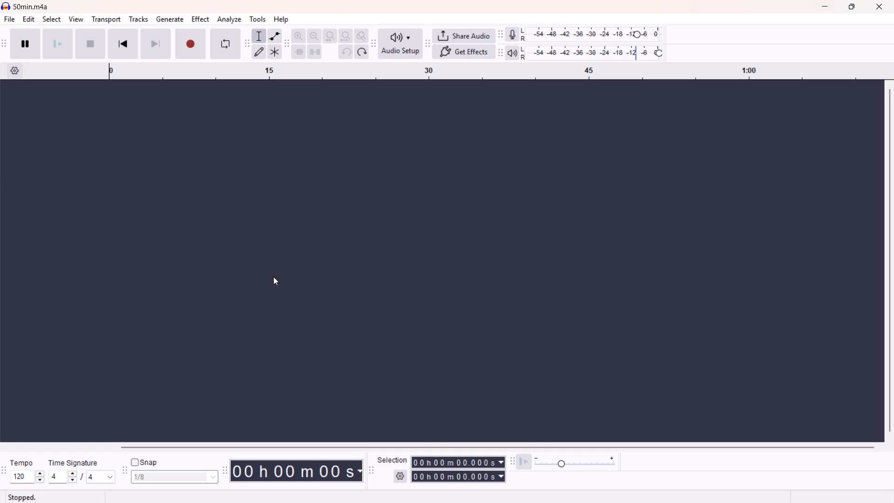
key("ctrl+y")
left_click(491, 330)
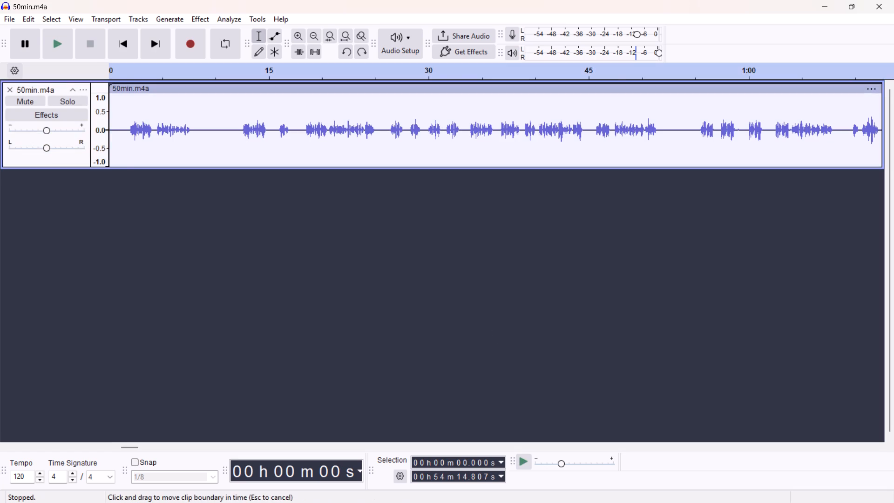
Play the 50min.m4a track from about 2 seconds and again from about 18 seconds to listen to the audio.
left_click(128, 97)
key("space")
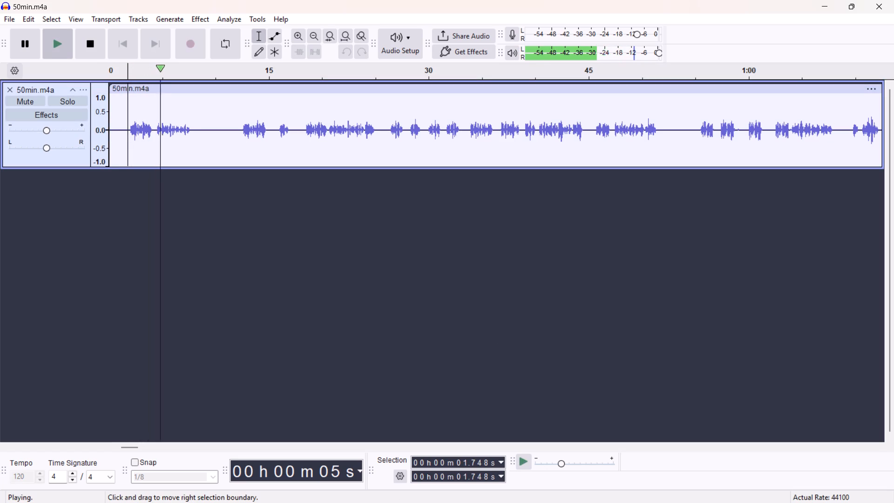
left_click(306, 98)
key("space")
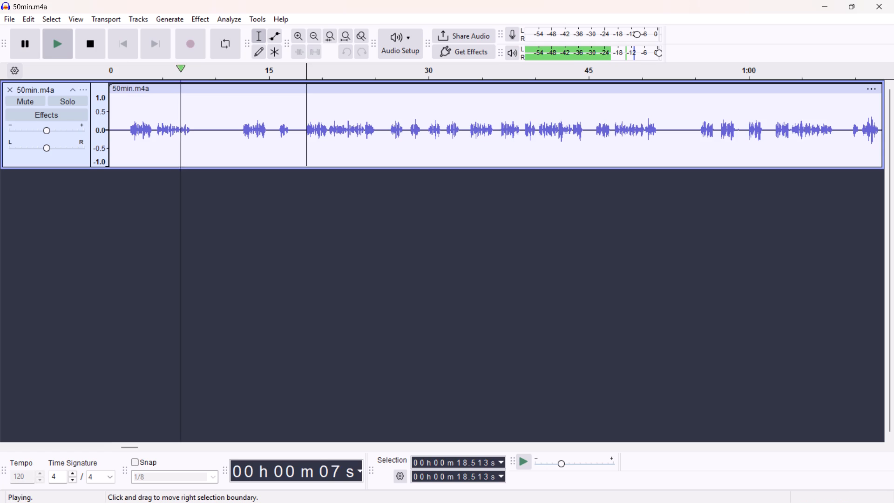
left_click(306, 99)
left_click(305, 99)
left_click(298, 101)
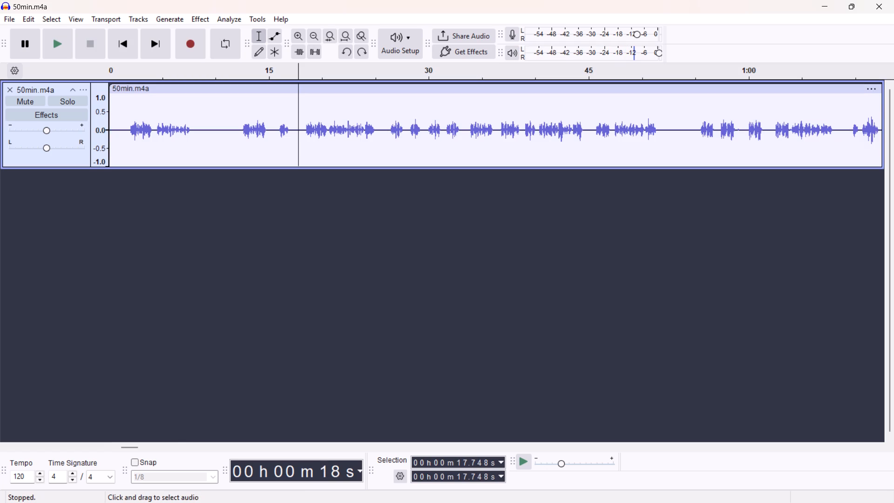
left_click(305, 112)
key("space")
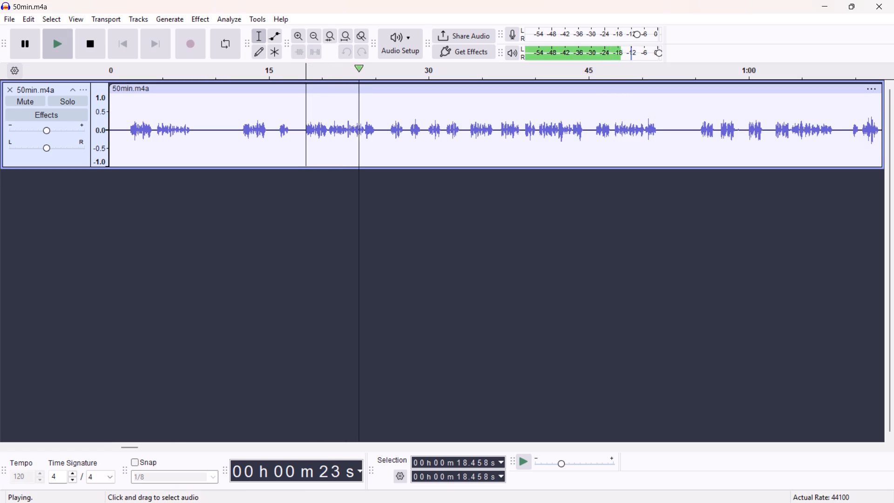
Close the 50min.m4a project in Audacity without saving its changes.
left_click(893, 0)
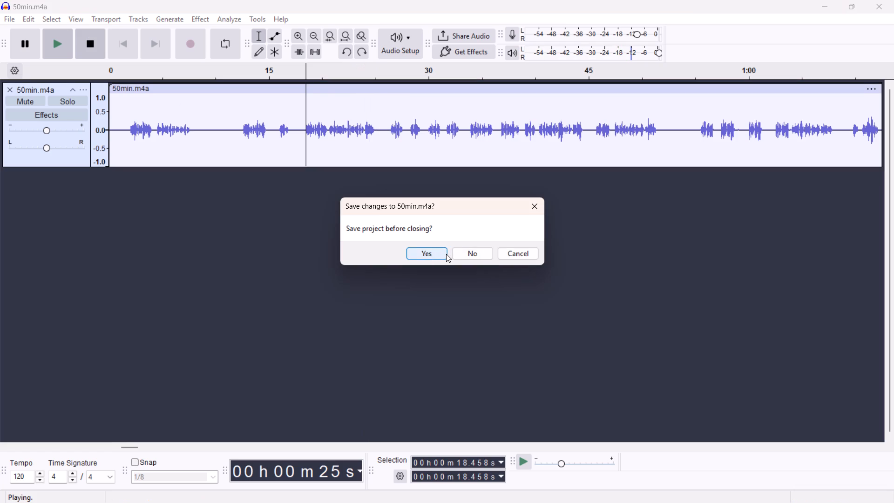
left_click(460, 254)
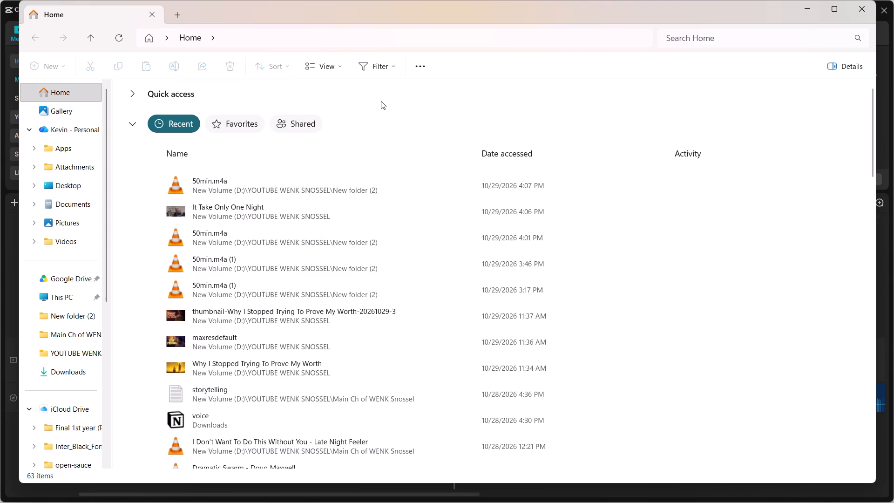
Close the File Explorer window and the CapCut project 1029.
left_click(855, 3)
left_click(881, 7)
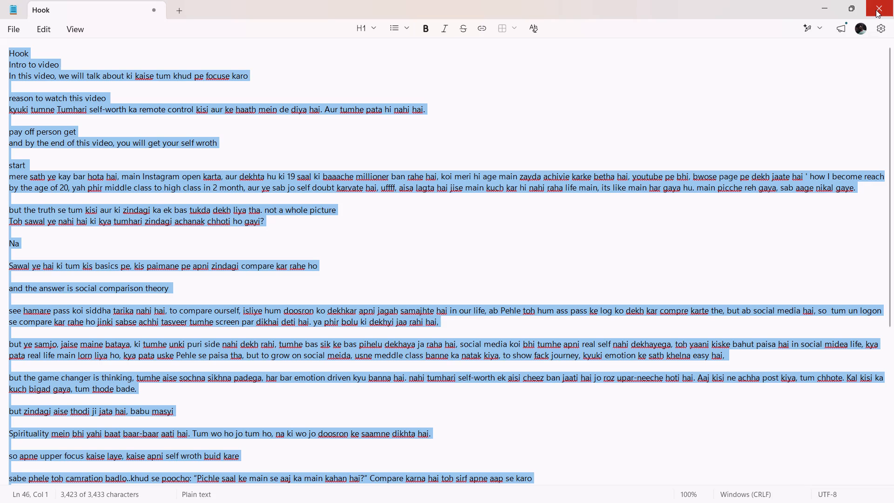